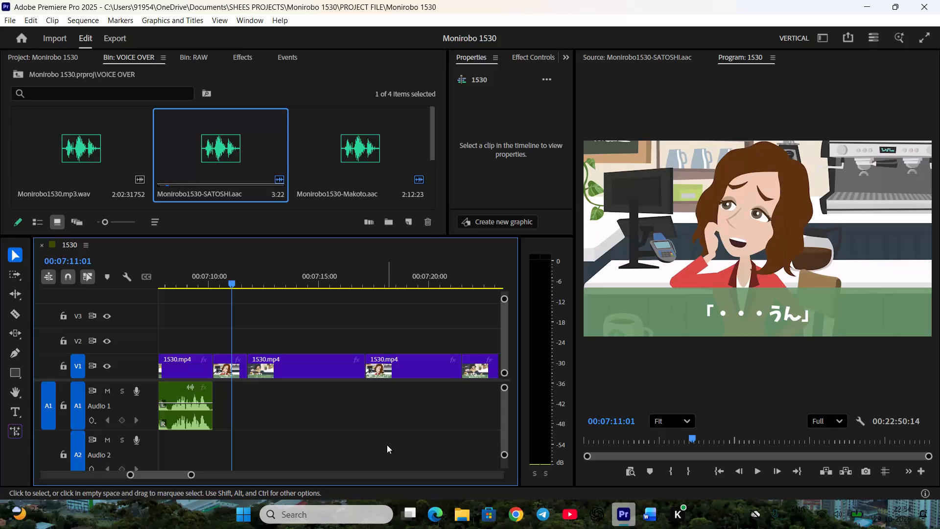
In Monirobo1530Female.mp3.mpeg, mark a one-second range ending at 00:04:49:22 around Kanami's short reply.
scroll(368, 385, "down", 1)
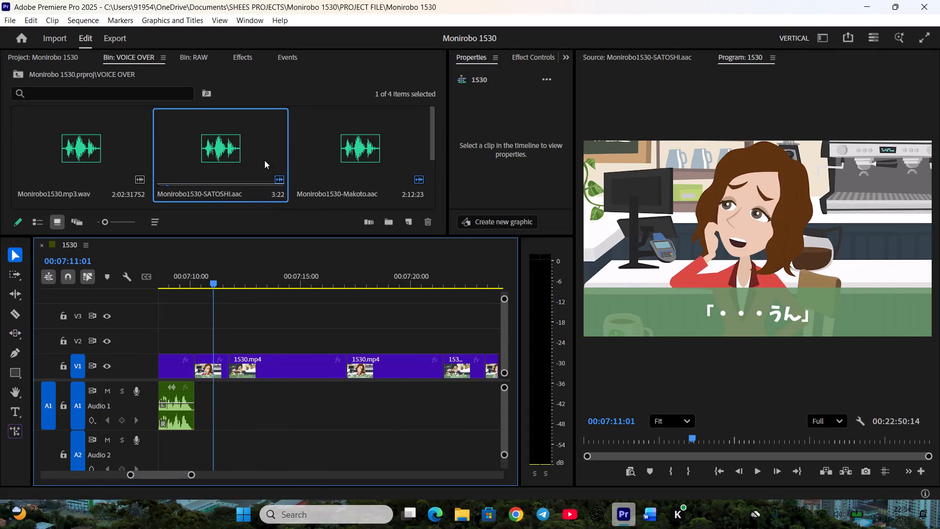
double_click(195, 155)
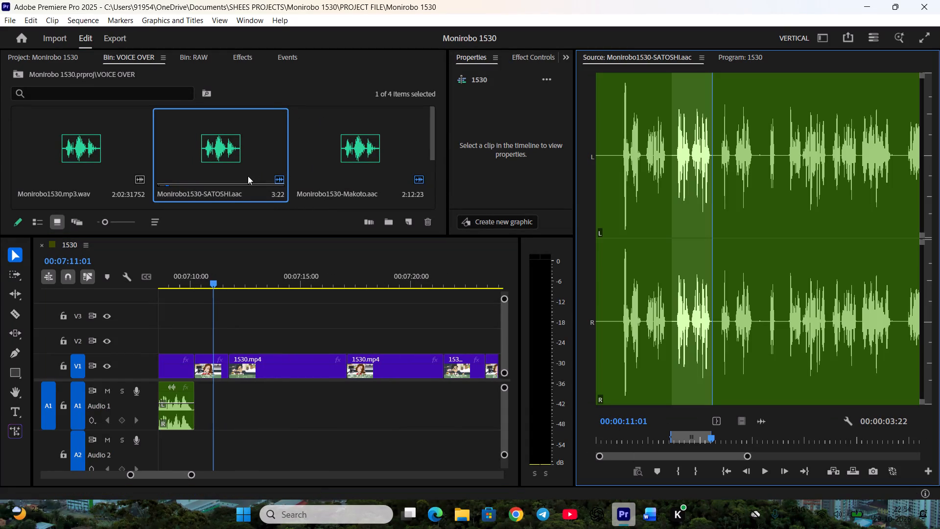
scroll(104, 165, "down", 1)
double_click(85, 164)
key("space")
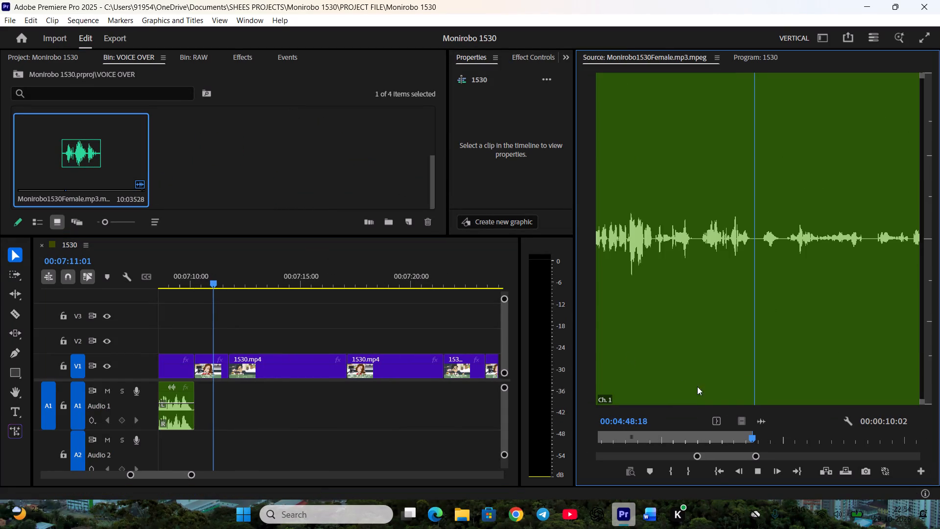
key("space")
key("i")
key("space")
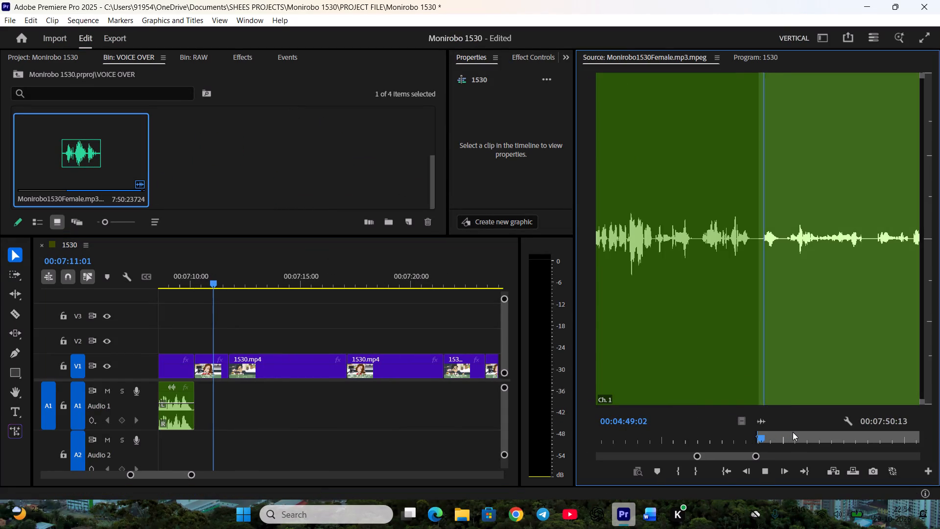
key("space")
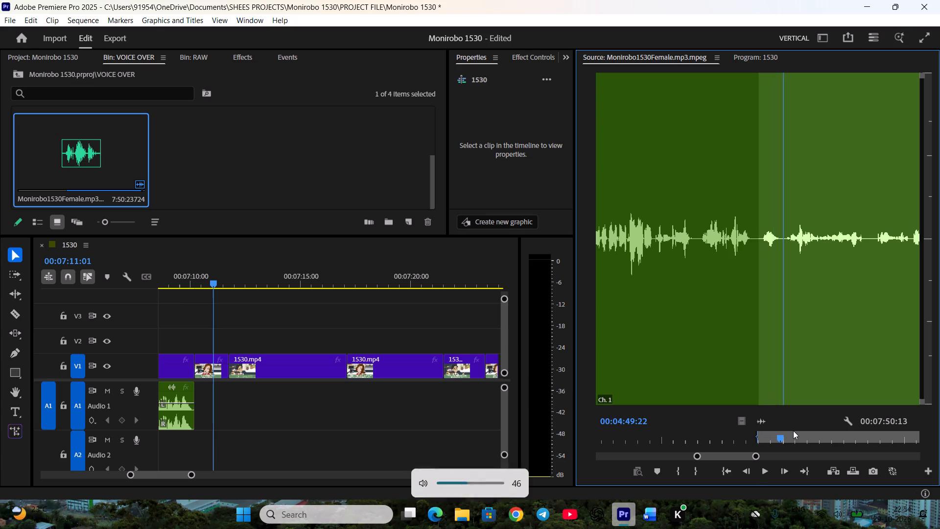
key("o")
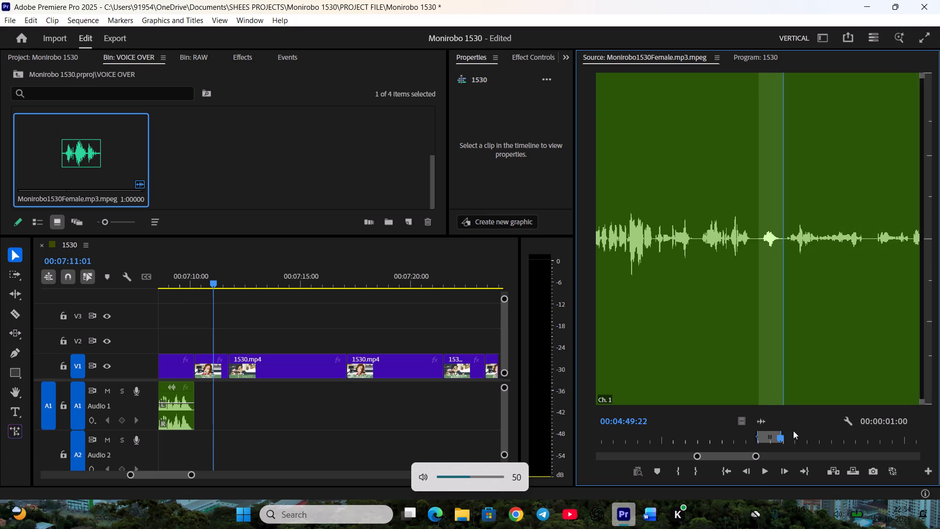
Place the marked female voice range on Audio 1 directly after the last voice clip.
left_click_drag(761, 418, 515, 397)
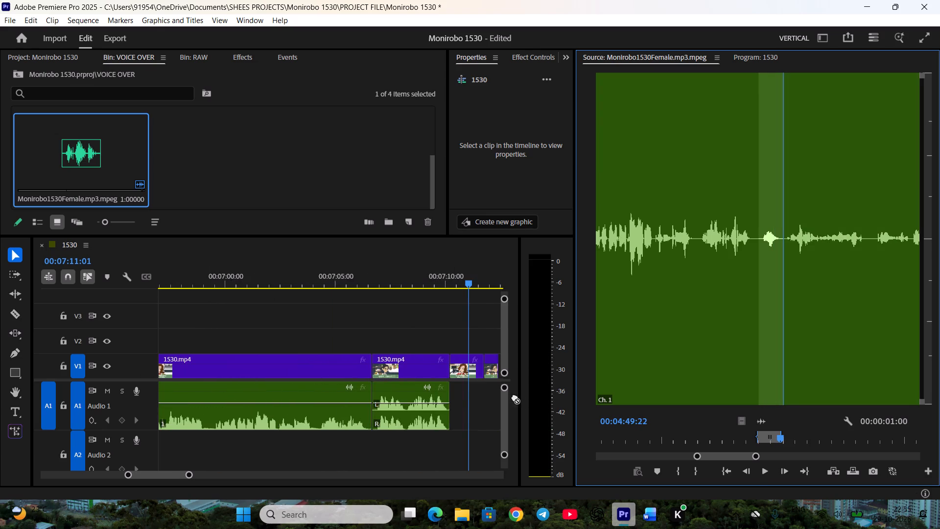
left_click_drag(515, 397, 454, 395)
Trim the end of the Kanami video shot to match her new voice clip and ripple delete the gap after it.
scroll(465, 399, "down", 5)
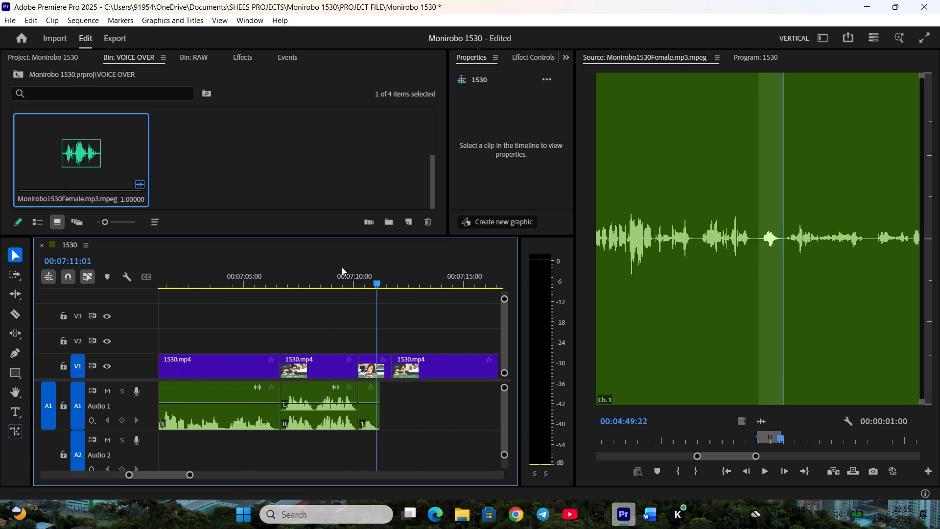
left_click(357, 274)
key("space")
key("space")
left_click_drag(391, 365, 382, 365)
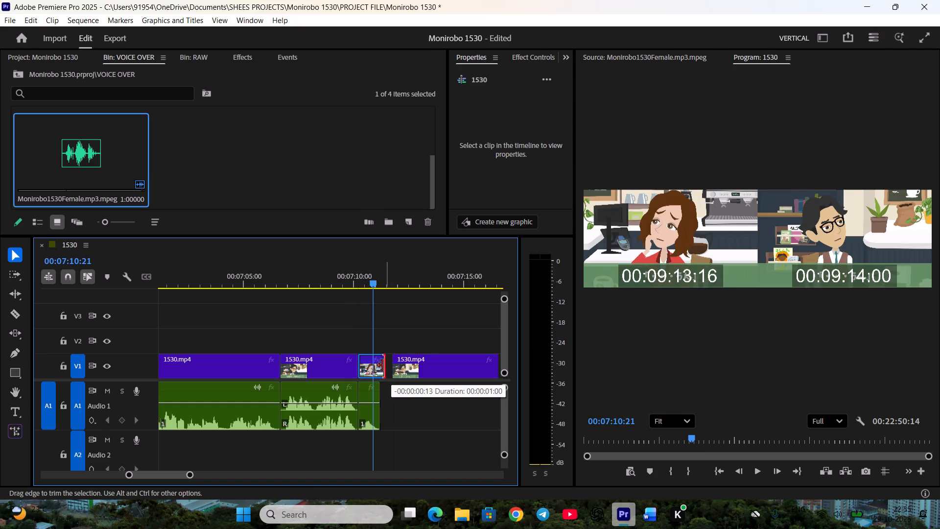
left_click_drag(382, 365, 382, 365)
right_click(392, 362)
right_click(387, 362)
left_click(397, 366)
Preview the following Satoshi shot and save the project.
scroll(382, 377, "down", 6)
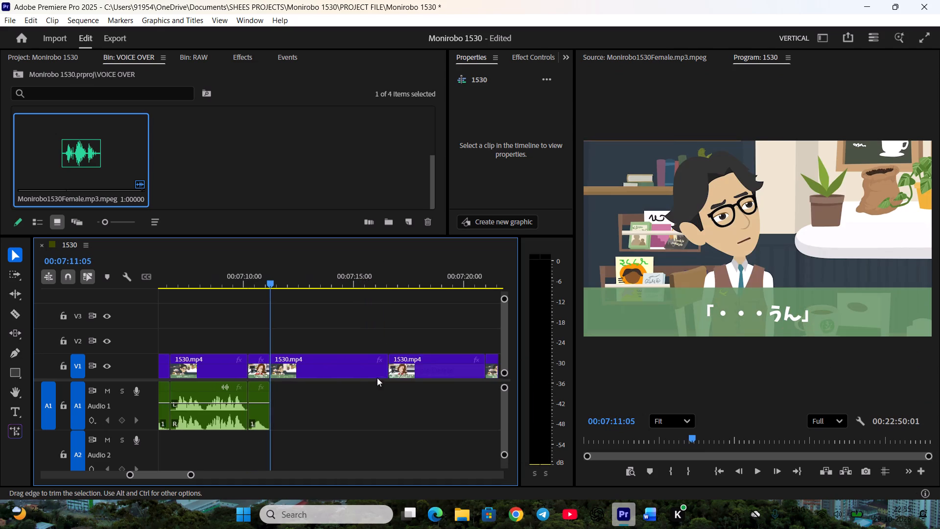
scroll(377, 378, "down", 3)
key("space")
left_click_drag(261, 271, 313, 294)
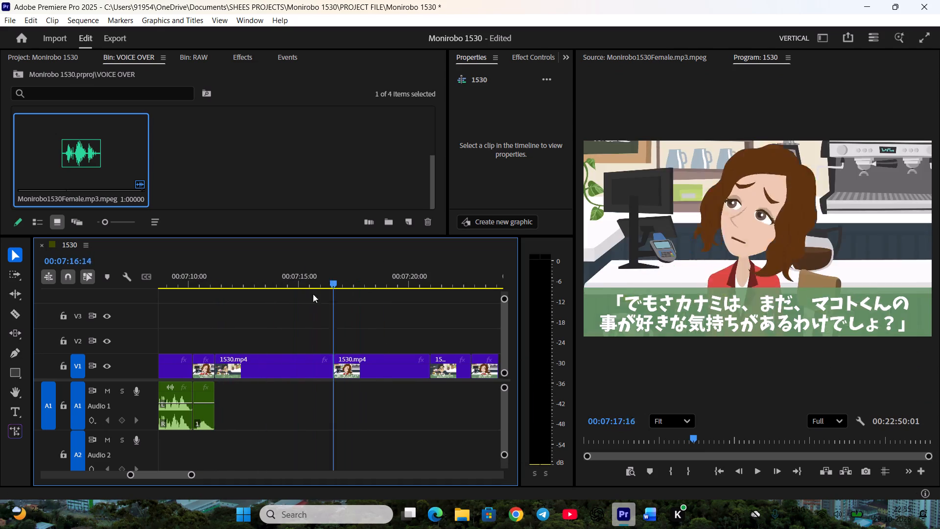
left_click_drag(313, 294, 299, 294)
key("ctrl+s")
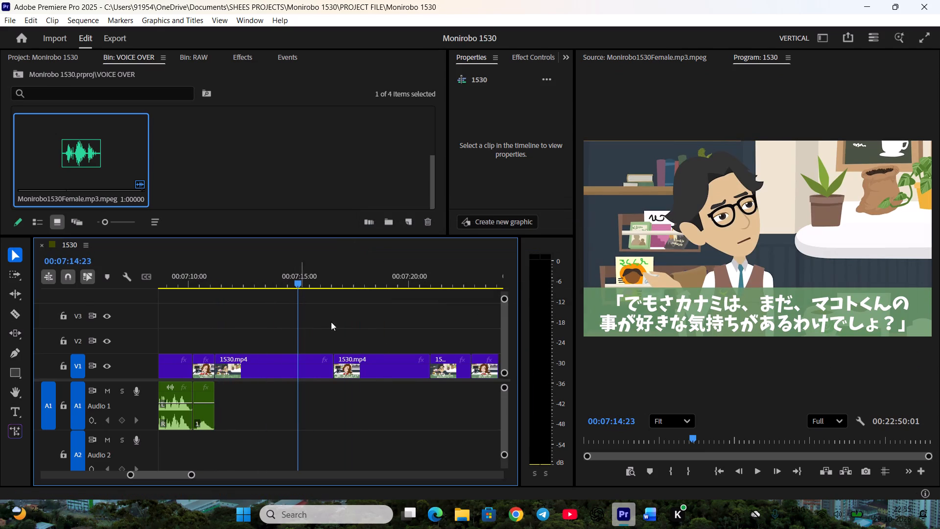
key("ctrl+s")
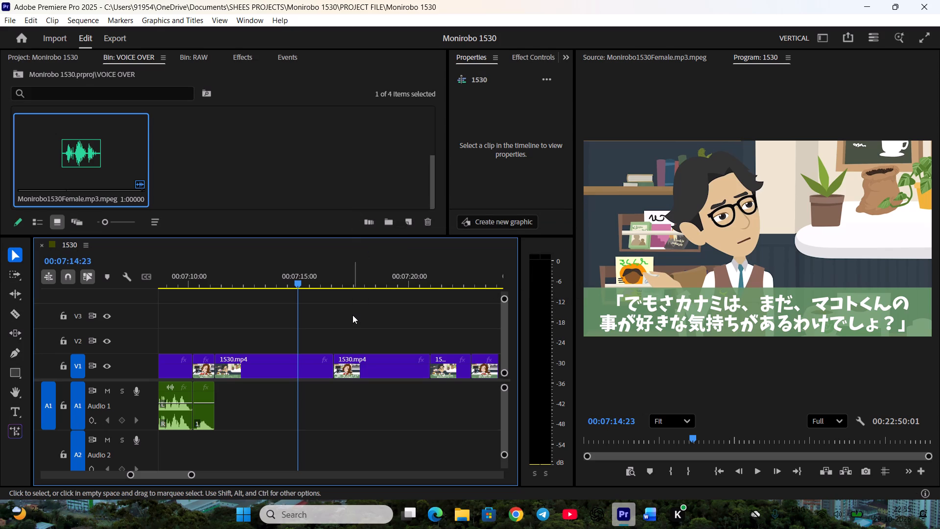
key("ctrl+s")
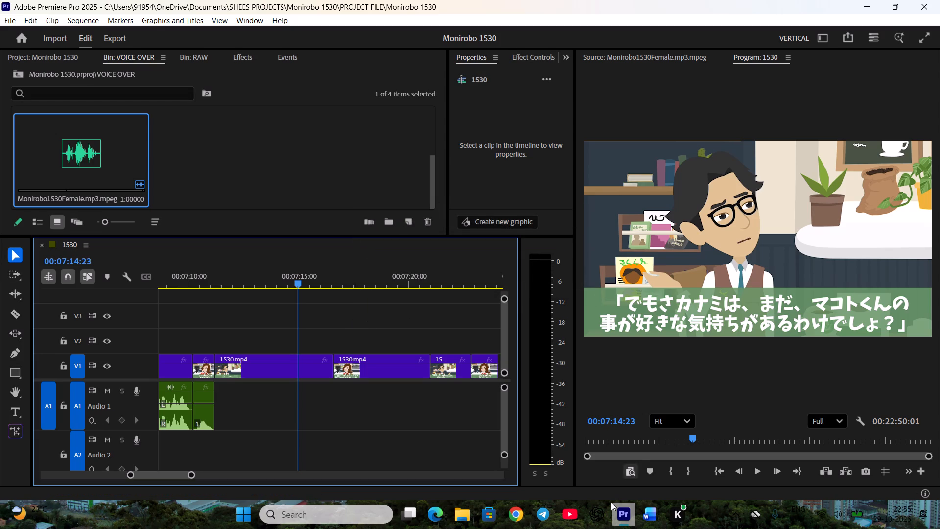
Following the Word script, mark Satoshi's "But you know, Kanami" line in Monirobo1530-SATOSHI.aac from 00:00:11:17 to 00:00:15:02.
left_click(655, 521)
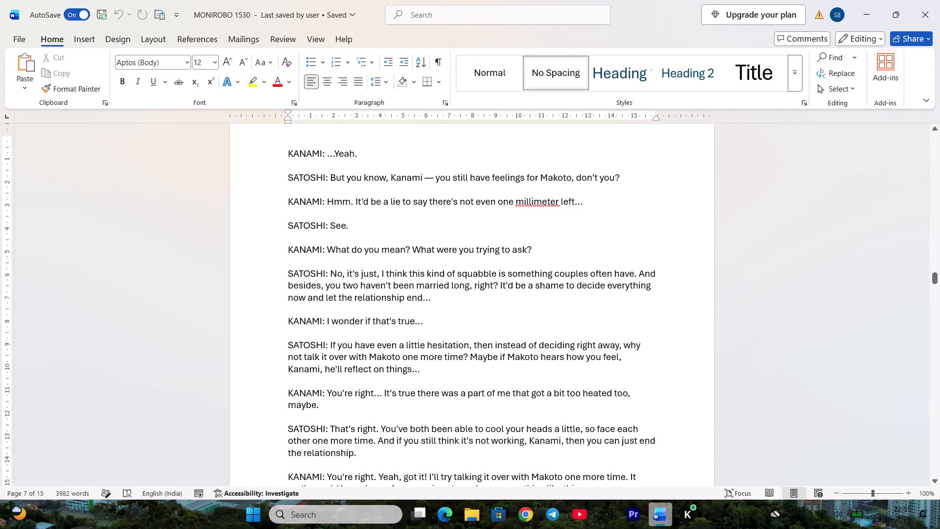
left_click(636, 517)
scroll(310, 179, "up", 2)
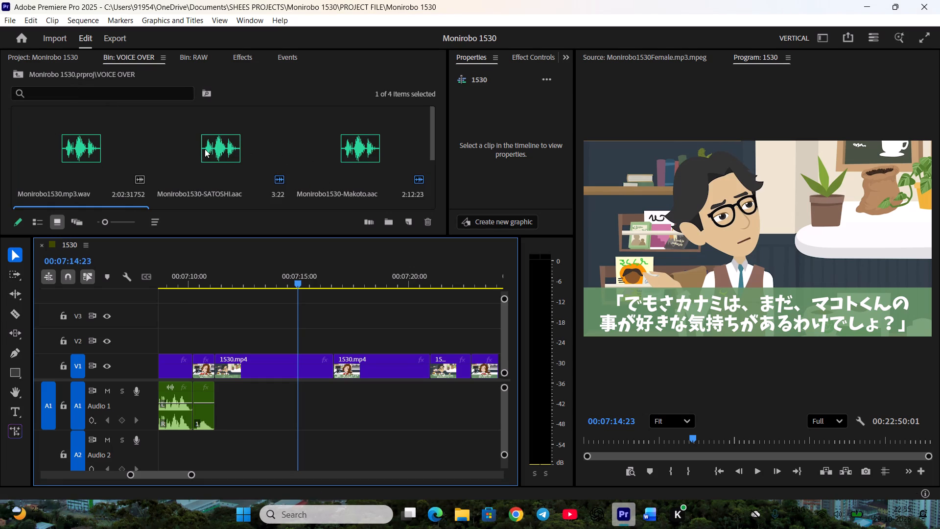
double_click(370, 155)
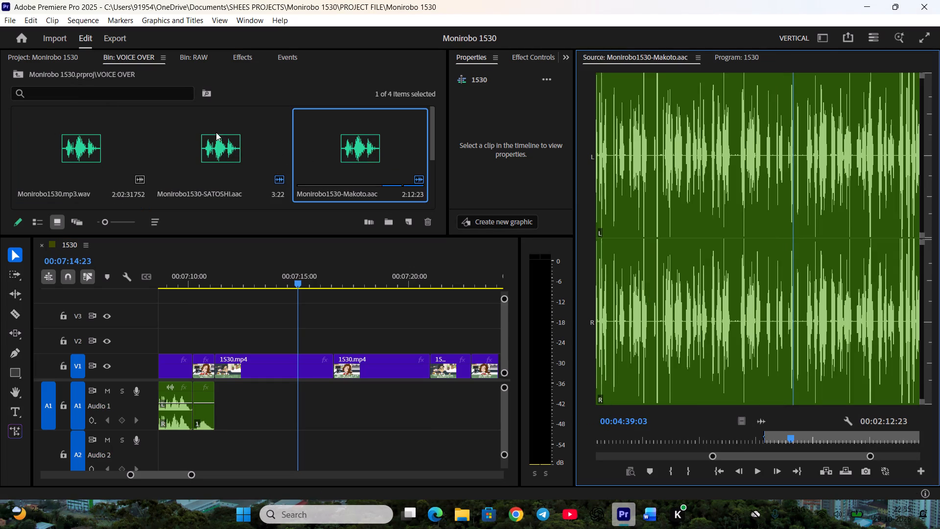
double_click(194, 157)
key("space")
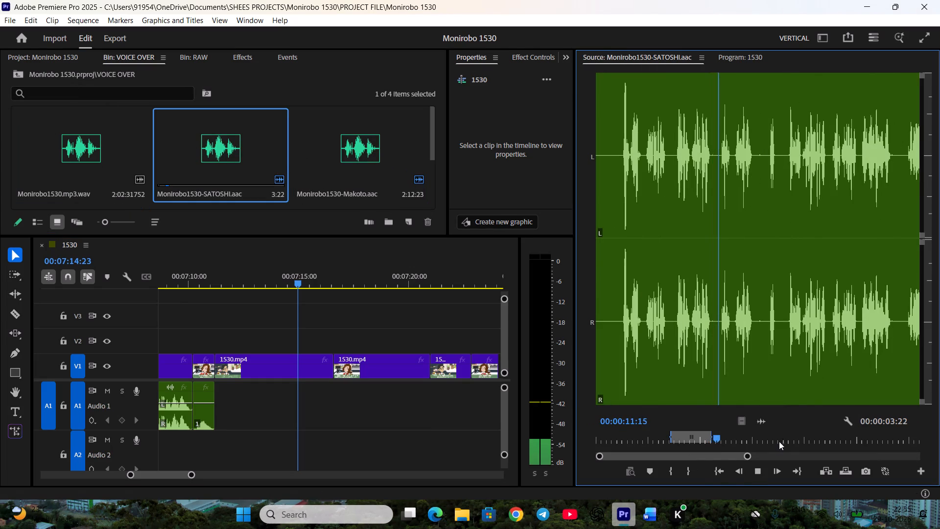
key("space")
scroll(776, 441, "down", 1)
key("i")
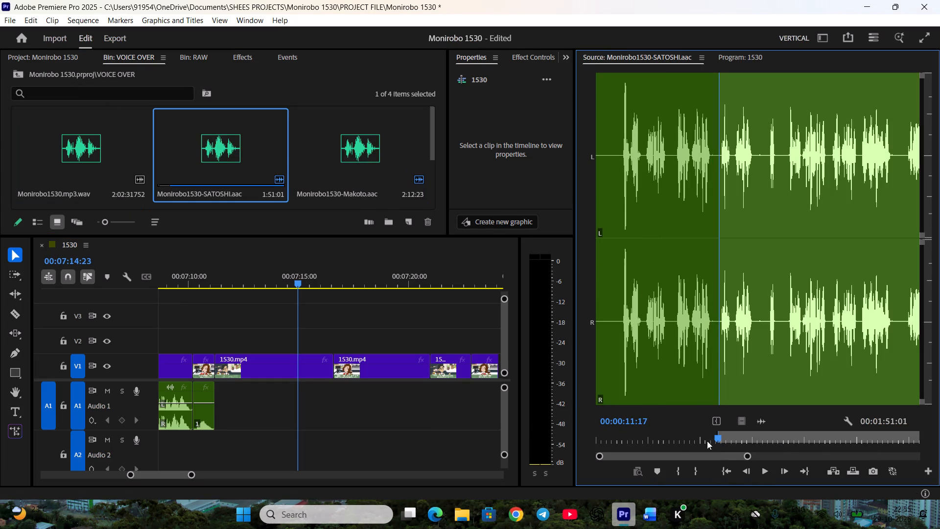
key("space")
left_click(665, 503)
left_click(653, 508)
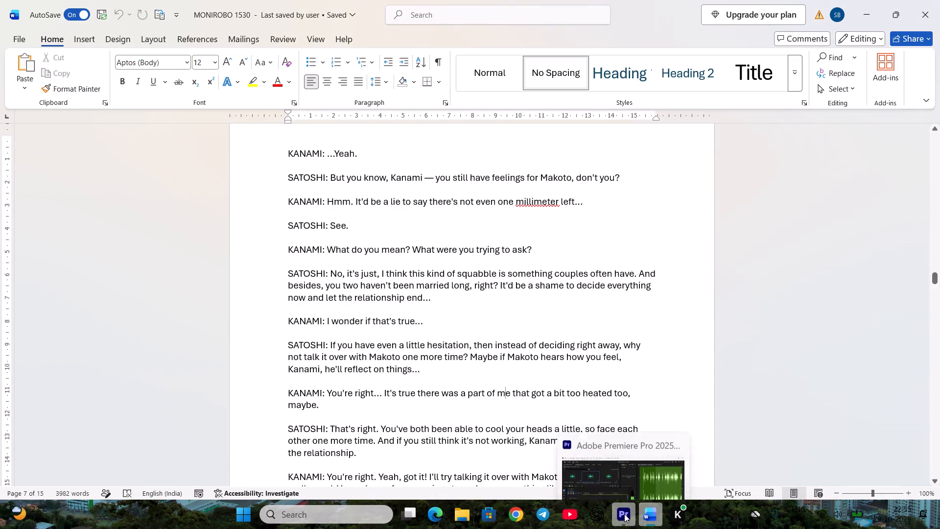
key("space")
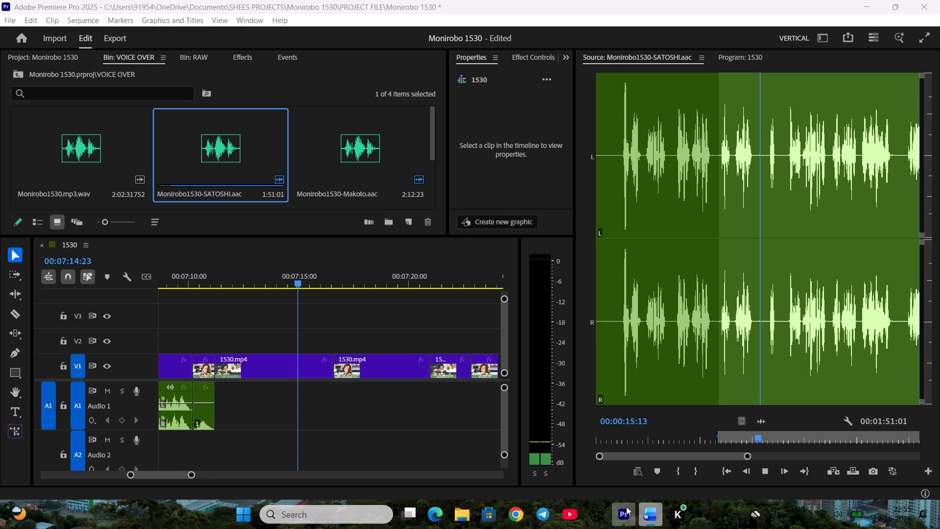
scroll(764, 437, "up", 14)
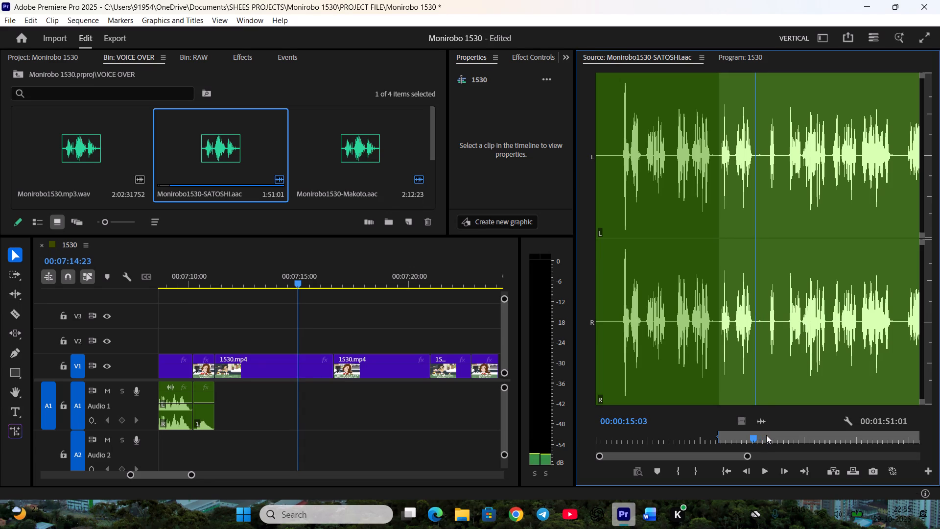
scroll(766, 435, "up", 1)
key("o")
Place the marked Satoshi range on Audio 1 directly after Kanami's reply clip.
left_click_drag(763, 423, 749, 423)
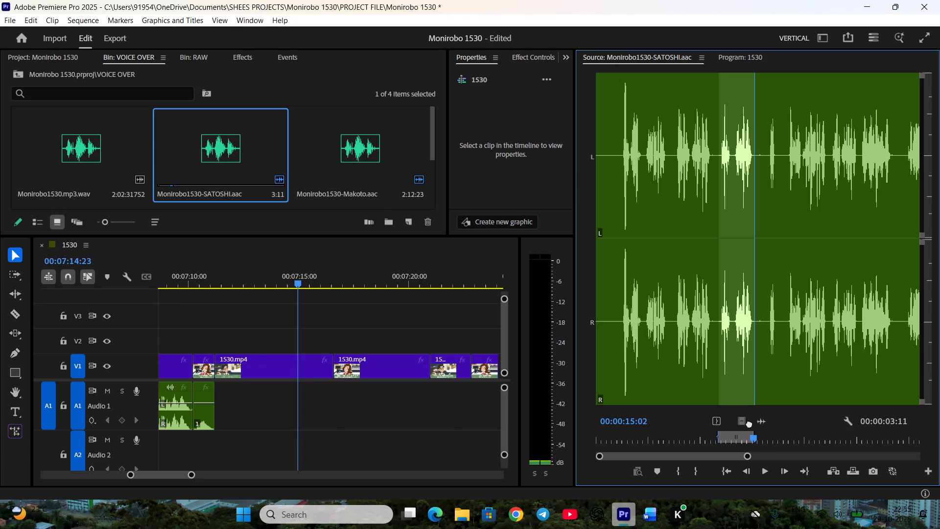
left_click_drag(749, 423, 216, 396)
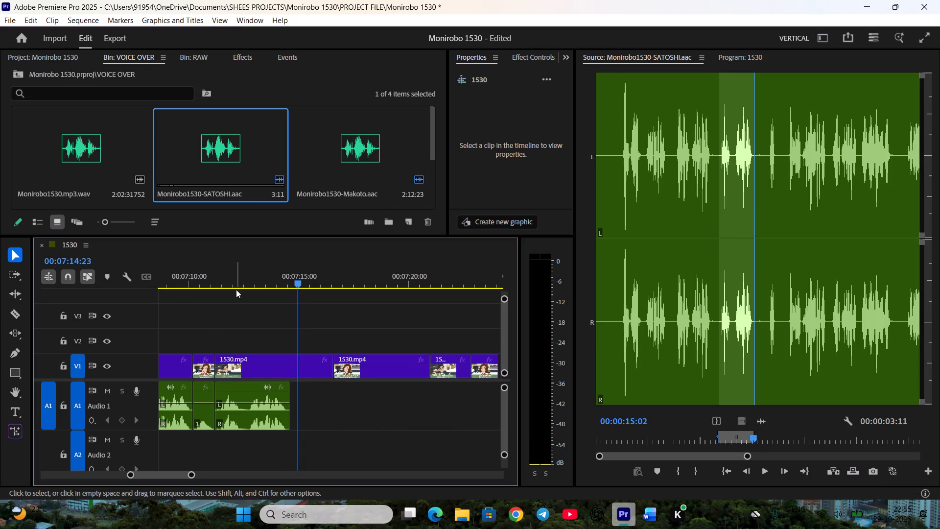
Trim the end of the Satoshi video shot to his new voice clip's end and ripple delete the gap after it.
left_click(235, 286)
key("space")
left_click_drag(331, 366, 325, 367)
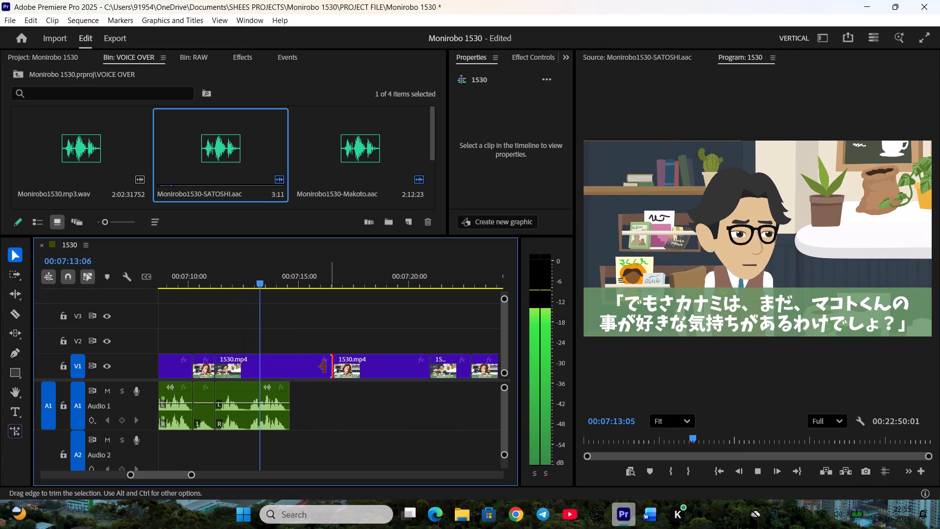
left_click_drag(325, 367, 289, 370)
key("space")
right_click(309, 369)
left_click(326, 369)
left_click(326, 376)
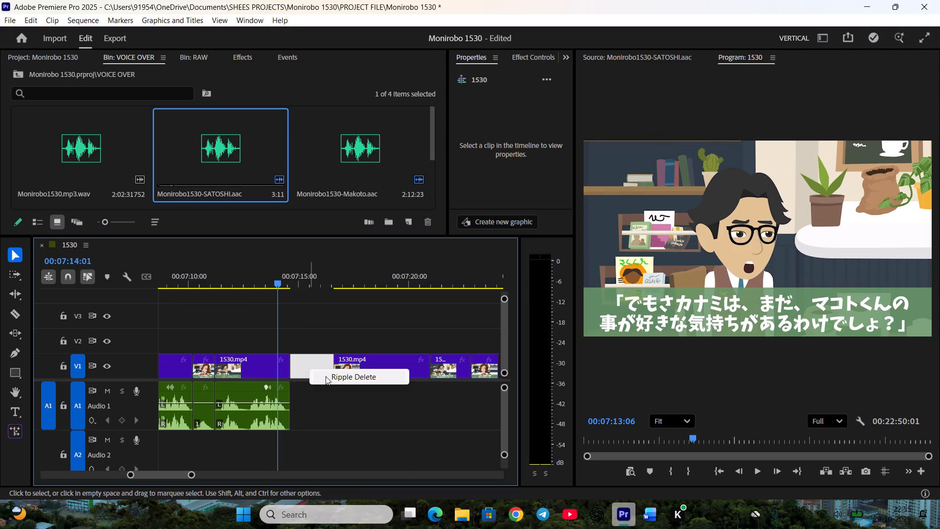
Save the project.
scroll(326, 398, "down", 4)
key("space")
key("ctrl+s")
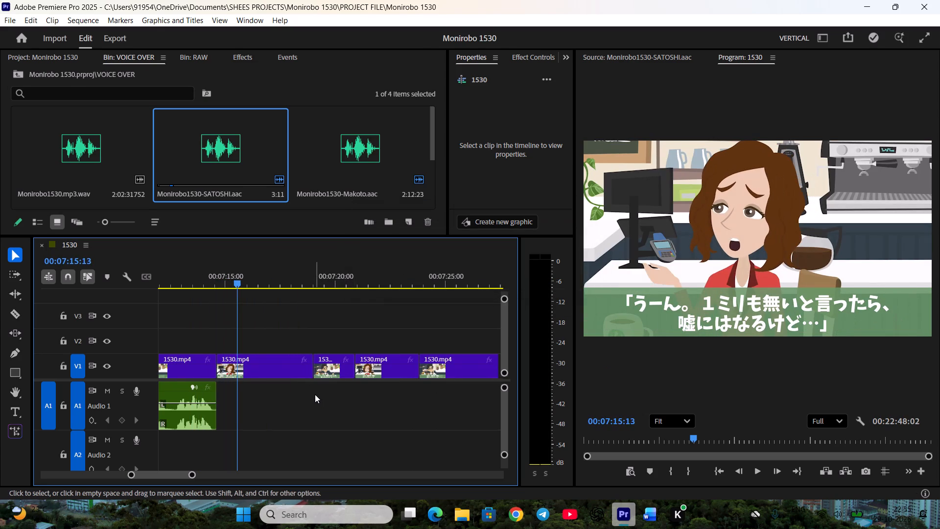
Following the Word script, mark Kanami's "Hmm. It'd be a lie" line in Monirobo1530Female.mp3.mpeg from 00:04:49:23 to 00:04:53:06.
key("space")
key("space")
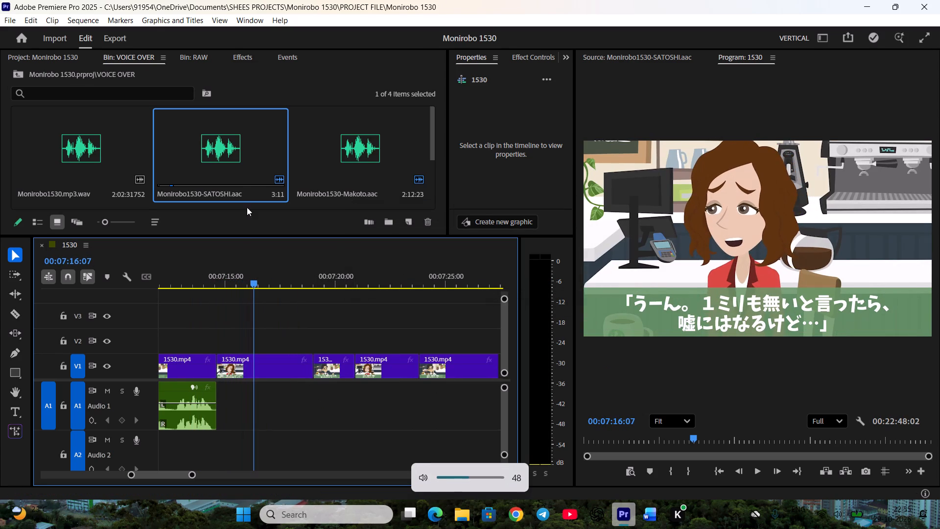
scroll(305, 172, "down", 1)
left_click(266, 172)
double_click(117, 167)
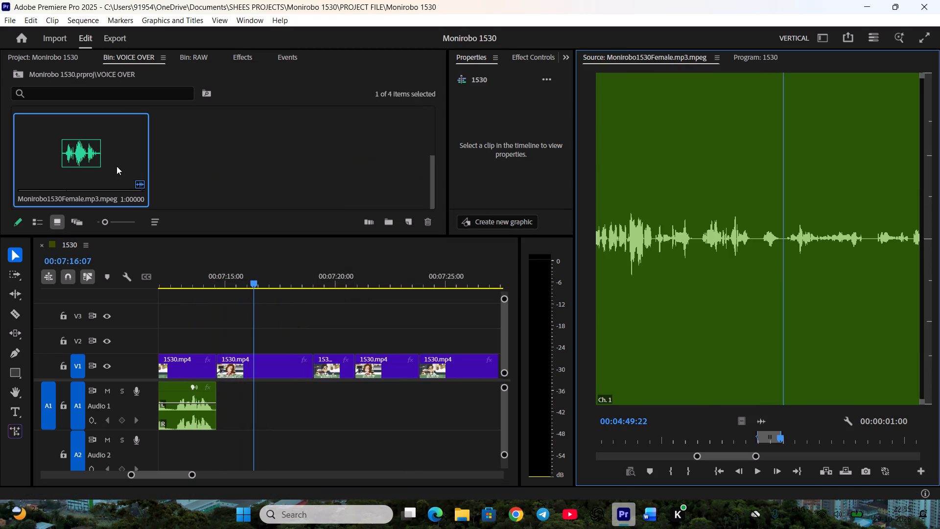
key("space")
key("space")
scroll(828, 437, "up", 7)
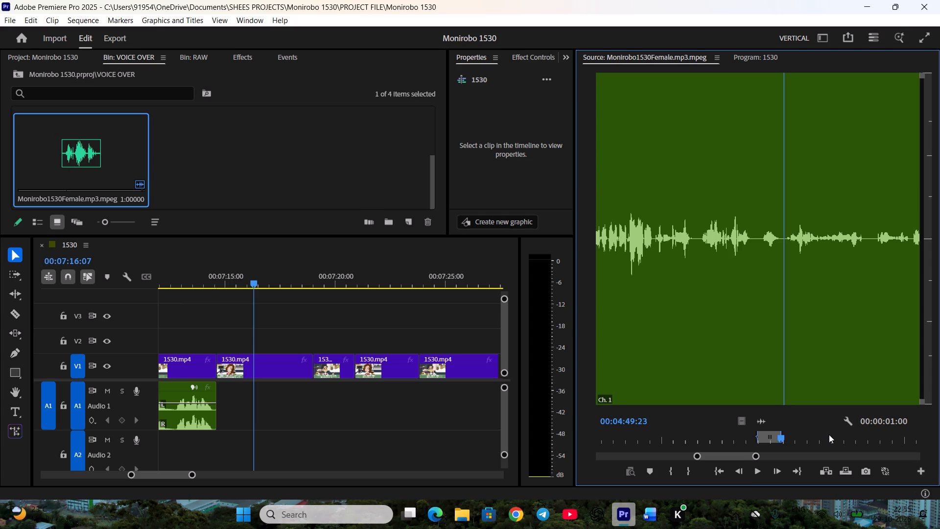
key("i")
key("space")
left_click(640, 527)
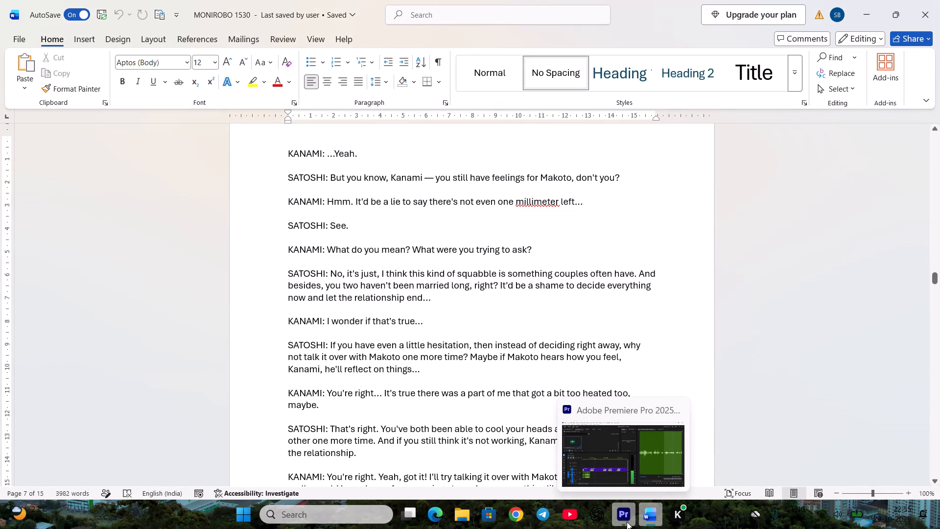
left_click(628, 521)
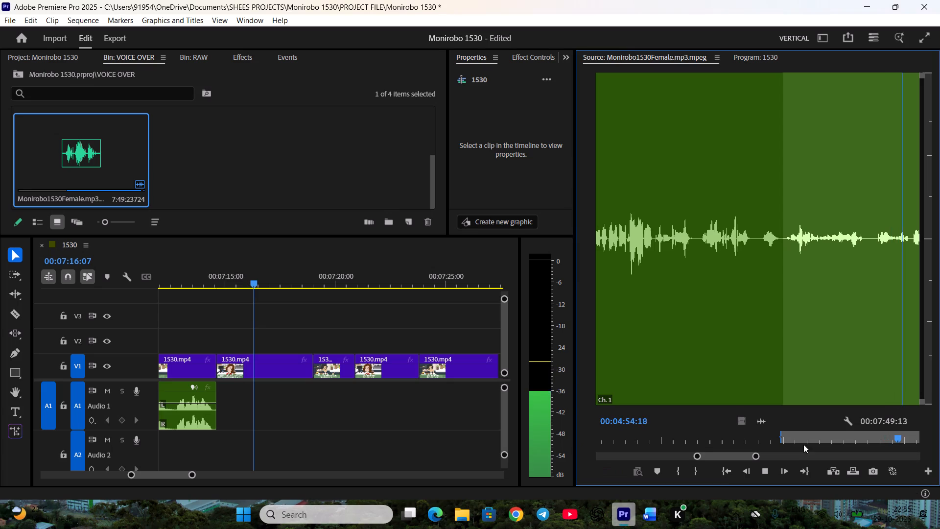
key("space")
left_click(829, 432)
key("space")
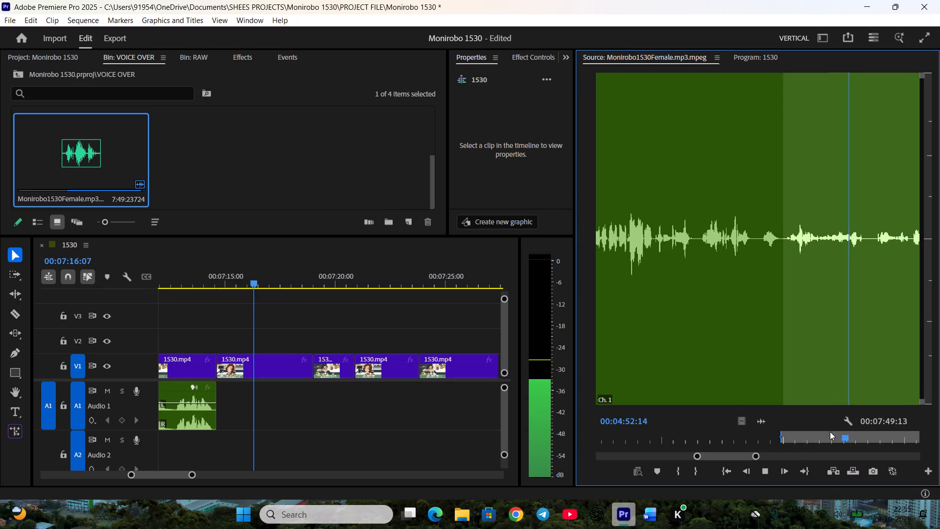
key("space")
scroll(830, 432, "up", 4)
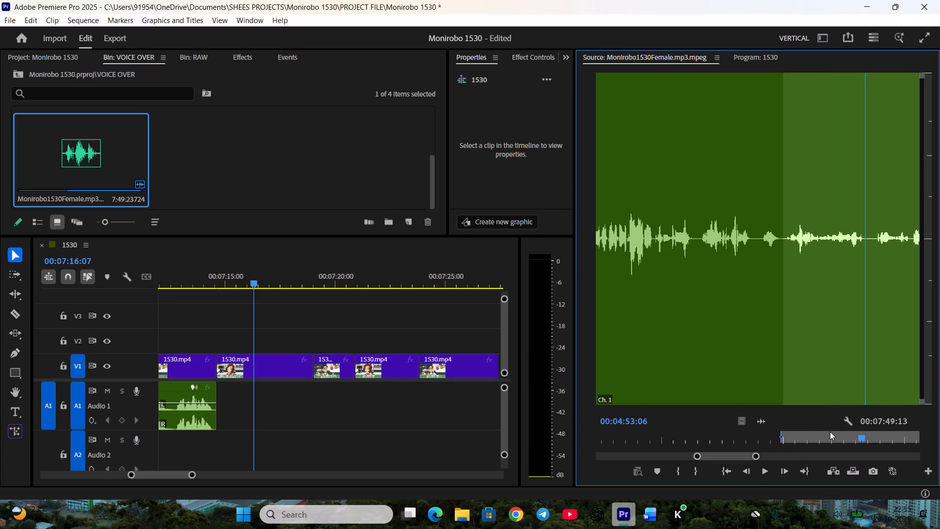
key("o")
Place Kanami's marked "Hmm. It'd be a lie" range on Audio 1 directly after the Satoshi clip and extend its end slightly.
left_click_drag(765, 422, 205, 384)
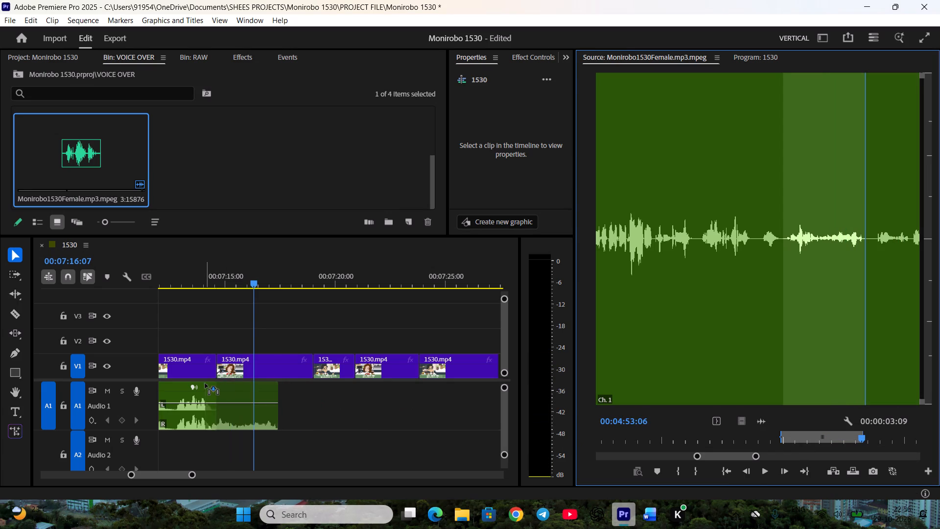
left_click_drag(205, 384, 220, 387)
left_click(288, 421)
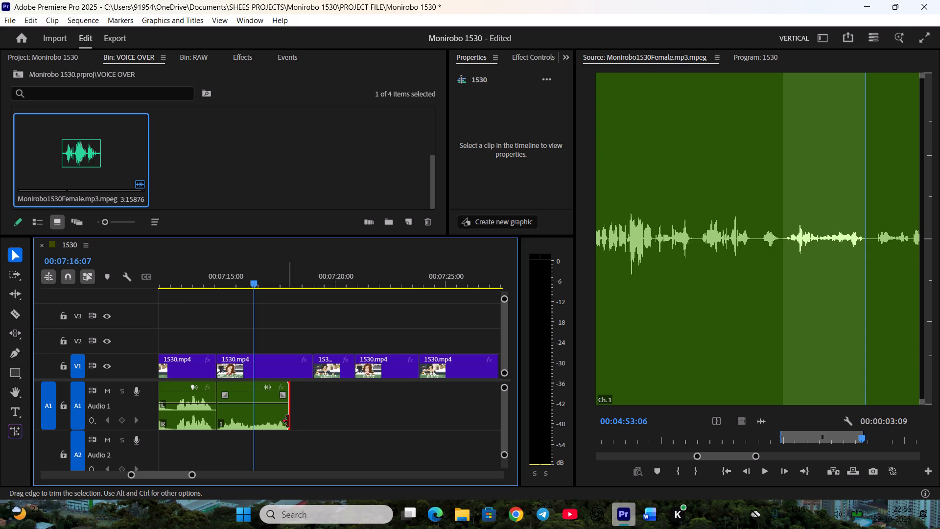
left_click(292, 421)
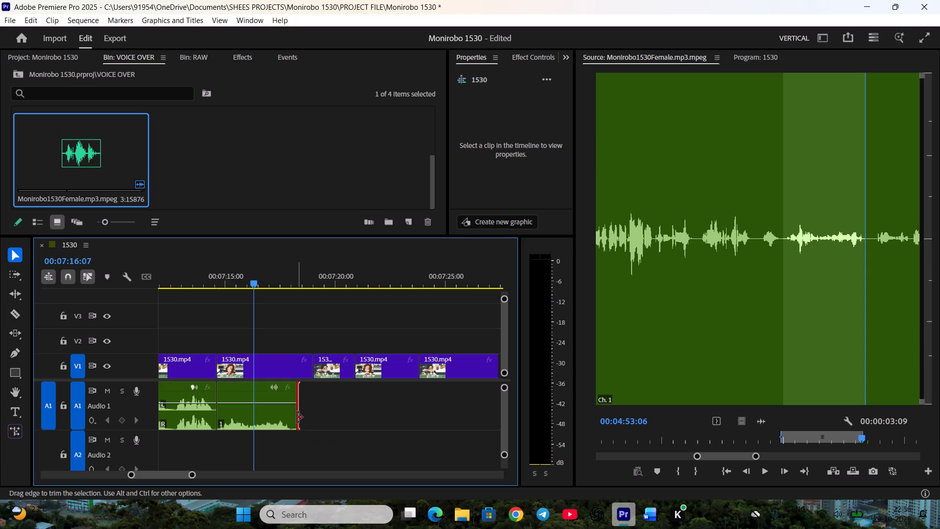
left_click(297, 417)
left_click(296, 417)
left_click(310, 443)
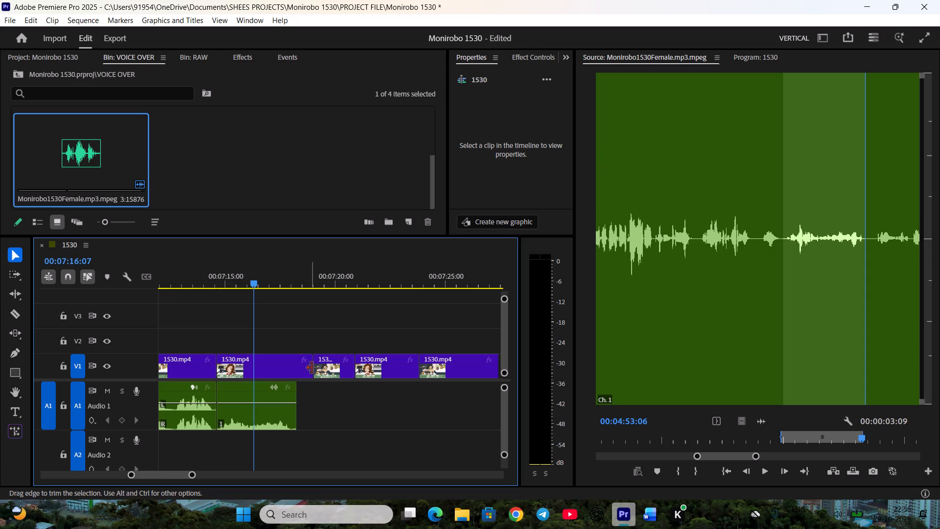
Trim the end of Kanami's video shot to her new voice clip's end and ripple delete the gap after it.
left_click_drag(312, 368, 296, 365)
right_click(310, 359)
right_click(307, 363)
left_click(322, 369)
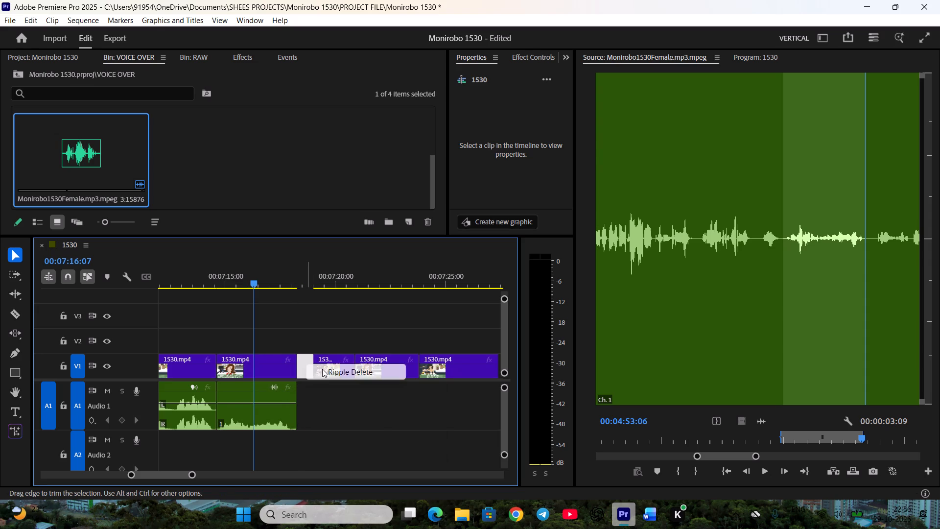
Preview the short Satoshi shot that follows and save the project.
scroll(317, 379, "down", 4)
key("space")
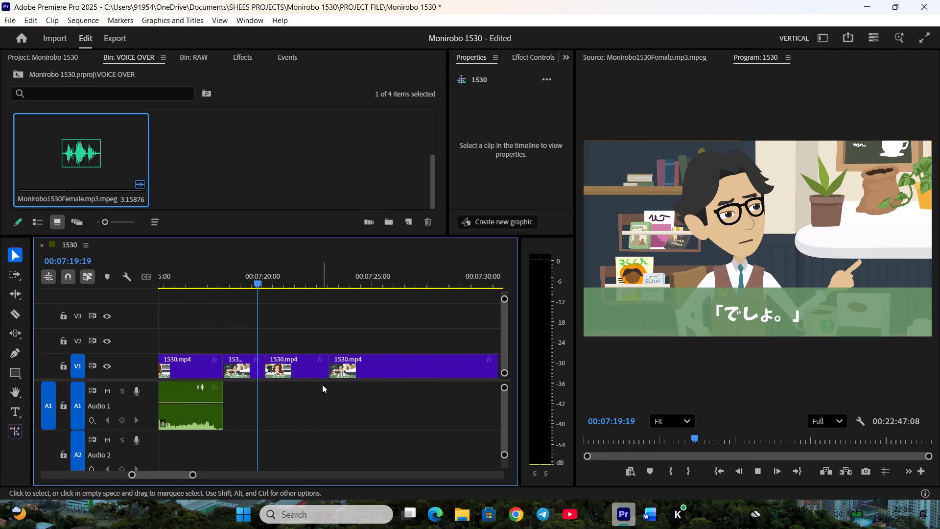
key("space")
left_click(255, 275)
key("ctrl+s")
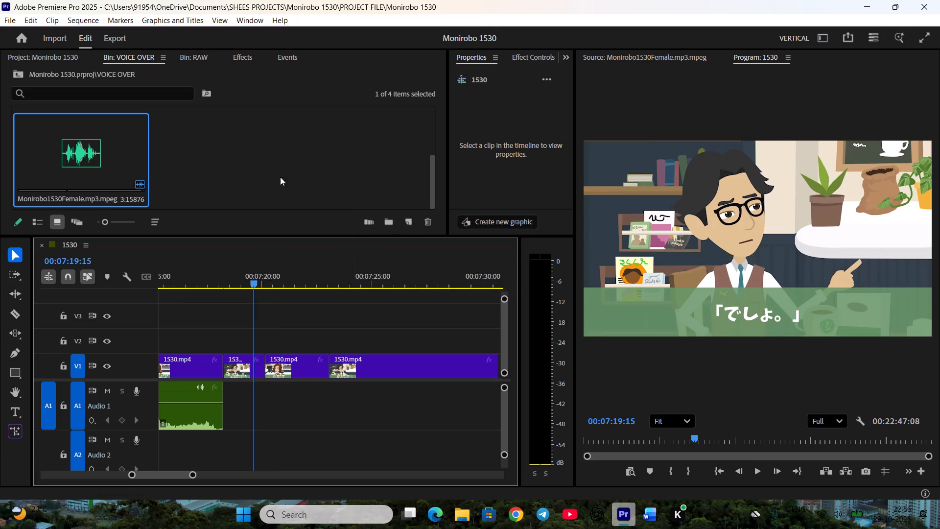
Mark Satoshi's "See." line in Monirobo1530-SATOSHI.aac from 00:00:16:07 to 00:00:17:07.
scroll(303, 175, "up", 2)
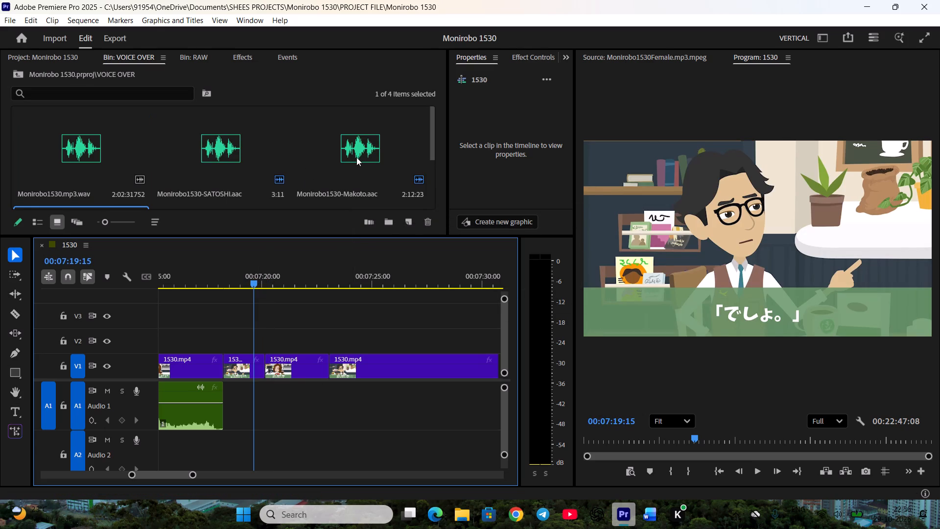
double_click(215, 151)
key("space")
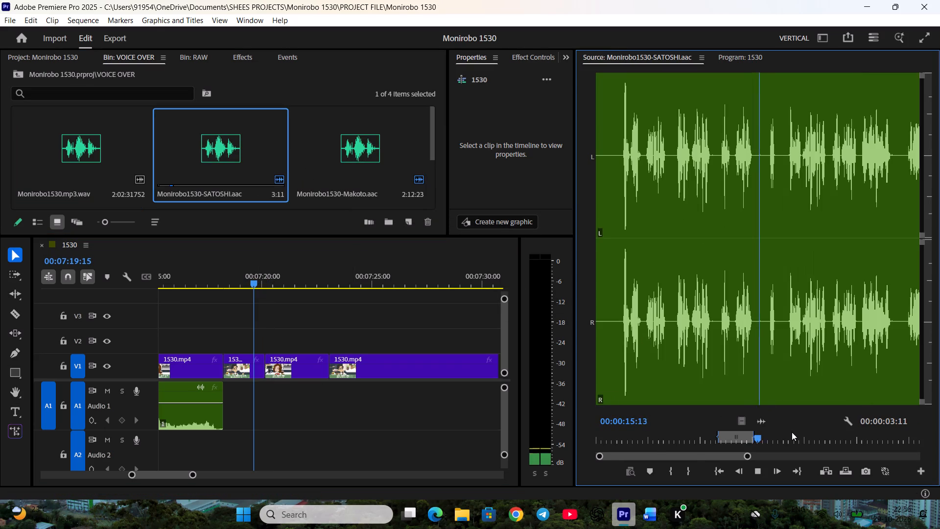
key("space")
key("i")
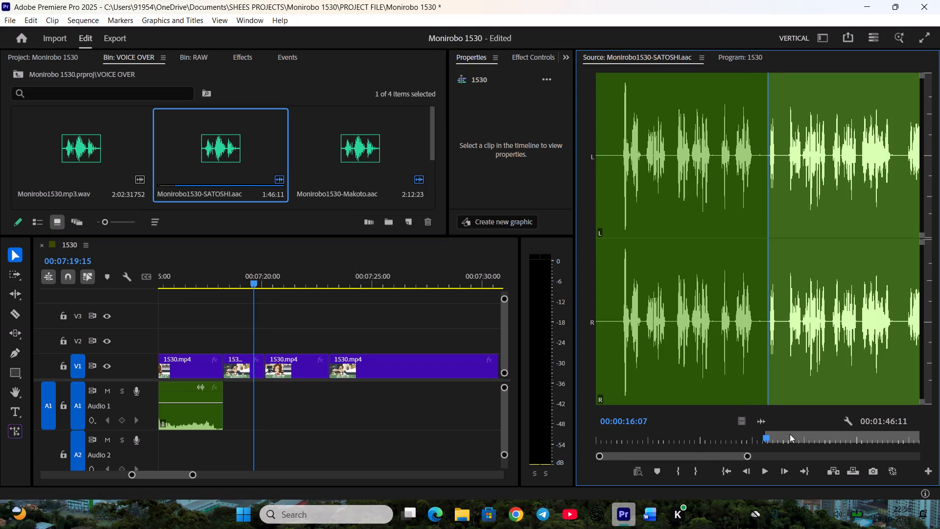
key("space")
key("space")
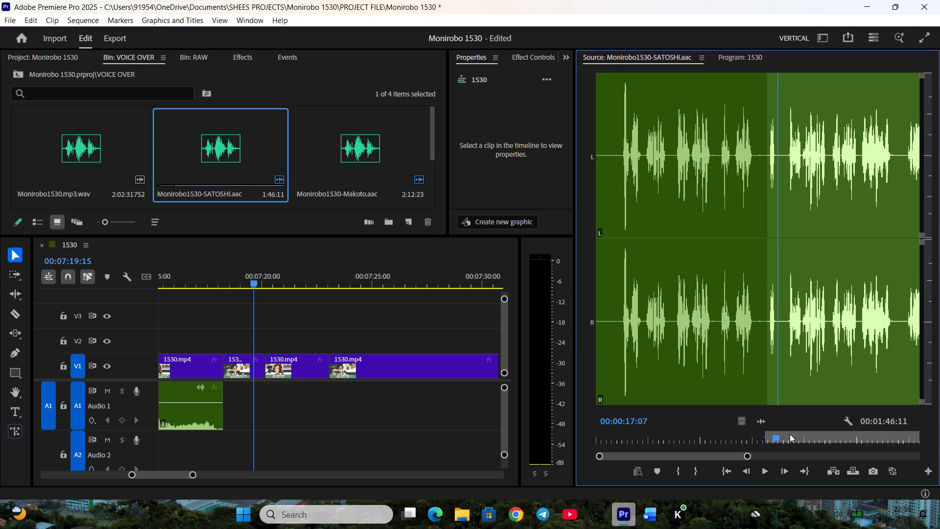
key("o")
Place the marked "See." range on Audio 1 directly after Kanami's clip and play it back.
left_click_drag(765, 421, 222, 394)
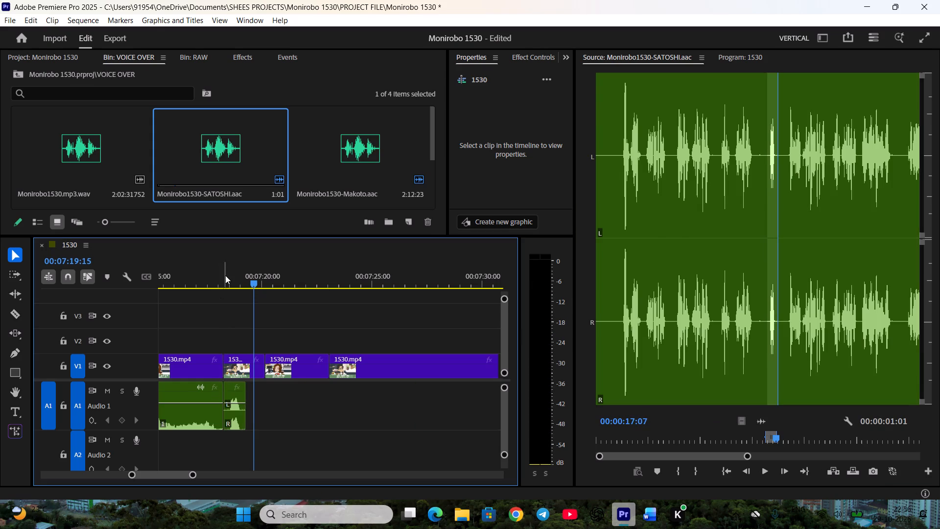
left_click(226, 275)
key("space")
key("space")
Trim the end of the short Satoshi shot to his "See." clip's end and ripple delete the gap after it.
left_click_drag(262, 362, 246, 362)
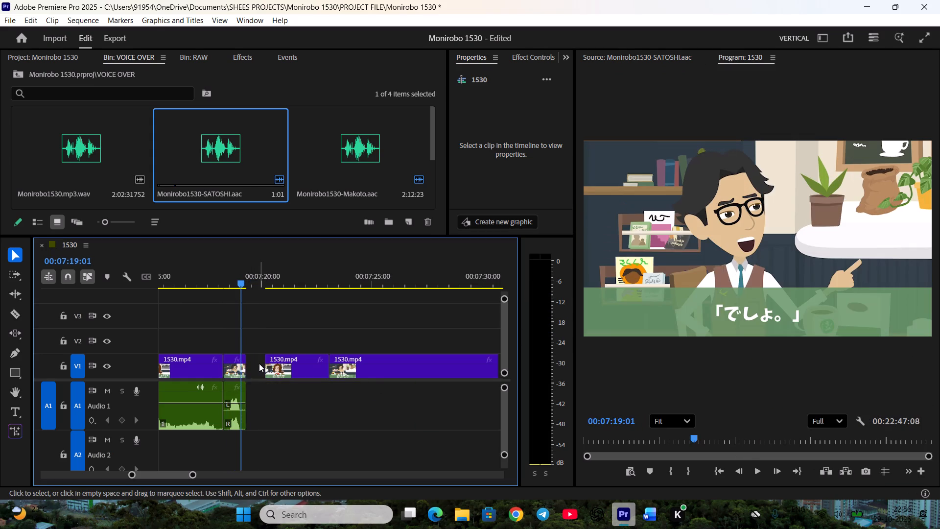
right_click(259, 363)
left_click(272, 366)
Play on into Kanami's following shot and save the project.
scroll(272, 373, "down", 2)
key("space")
key("ctrl+s")
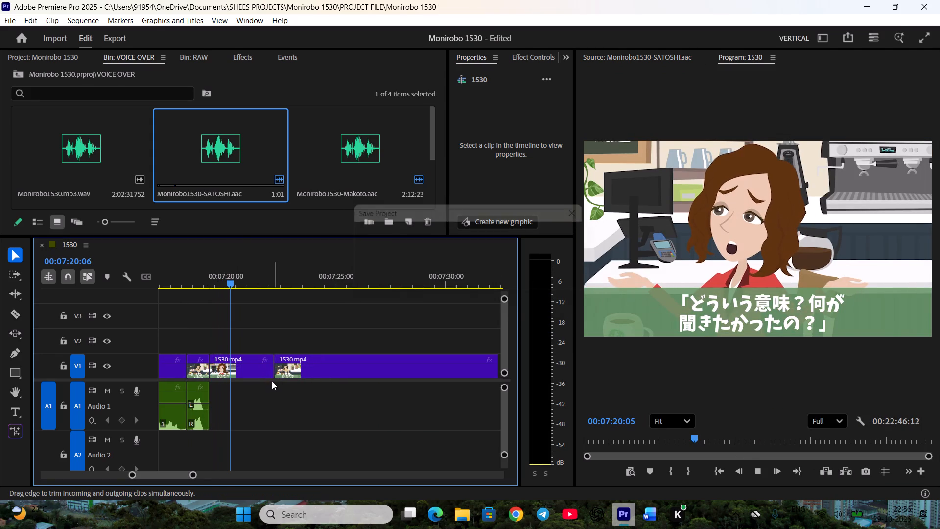
Following the Word script, mark Kanami's "What do you mean?" line in Monirobo1530Female.mp3.mpeg from 00:04:53:16 to 00:04:56:06.
scroll(225, 170, "down", 3)
double_click(96, 170)
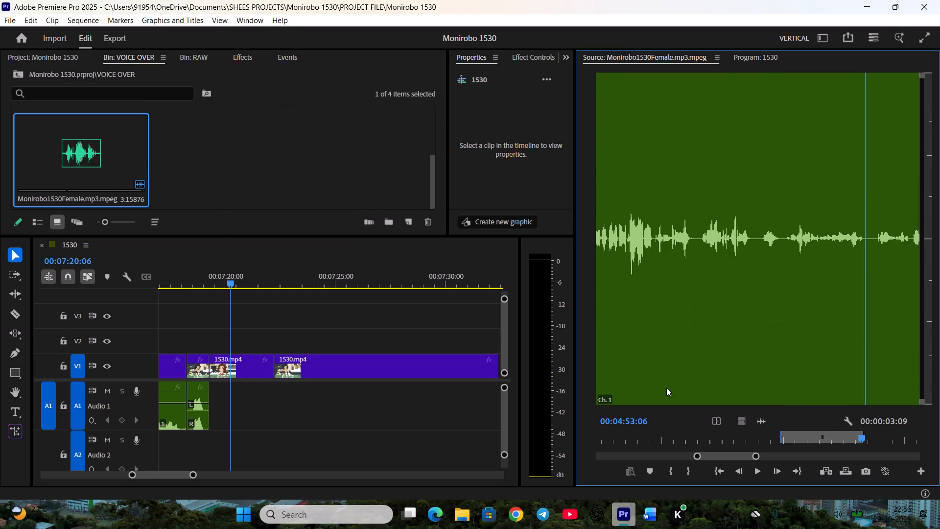
key("space")
key("space")
scroll(854, 430, "down", 1)
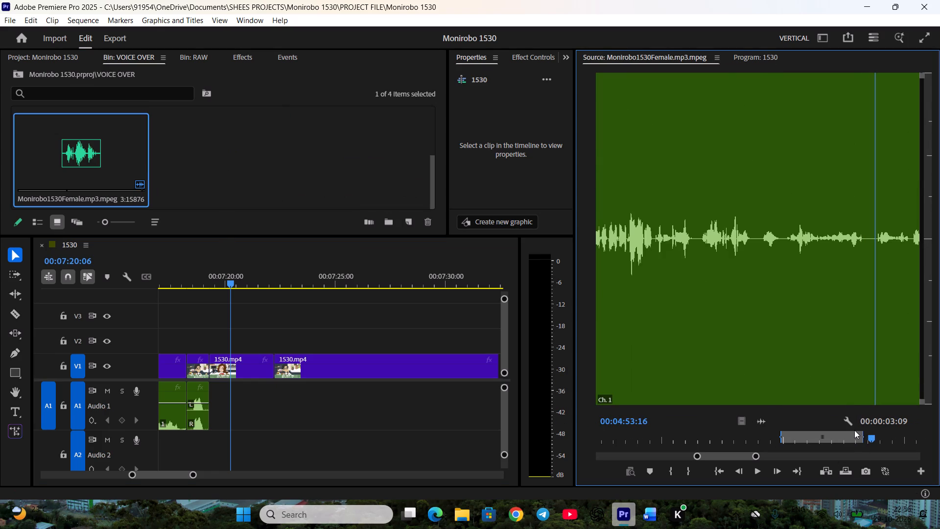
key("i")
key("space")
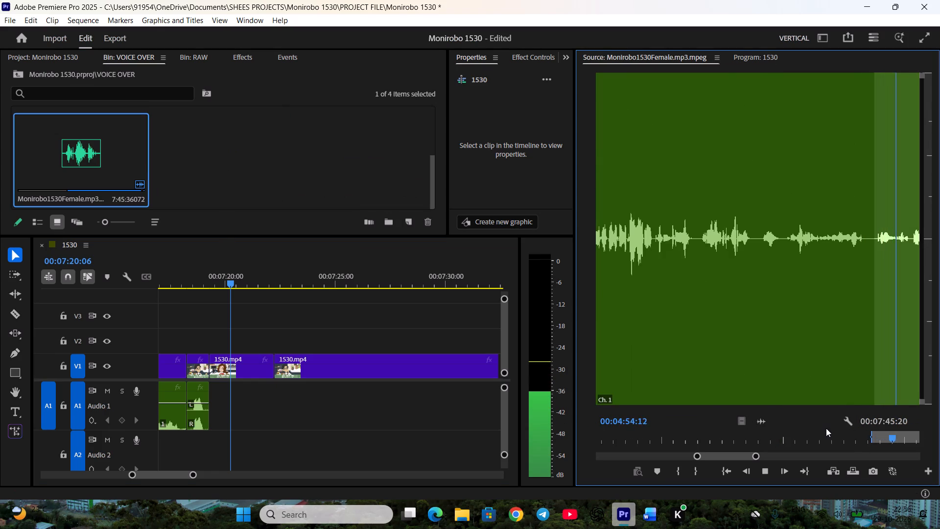
key("space")
left_click(651, 516)
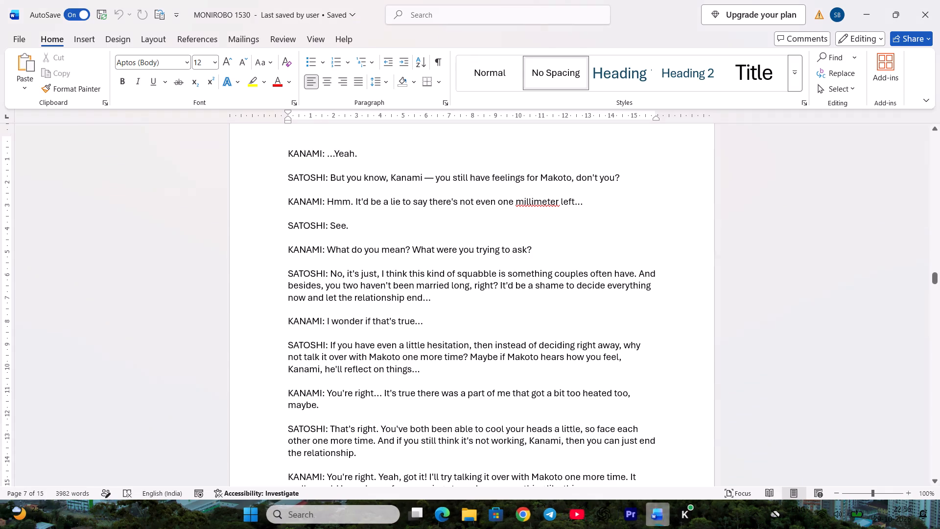
scroll(427, 351, "down", 2)
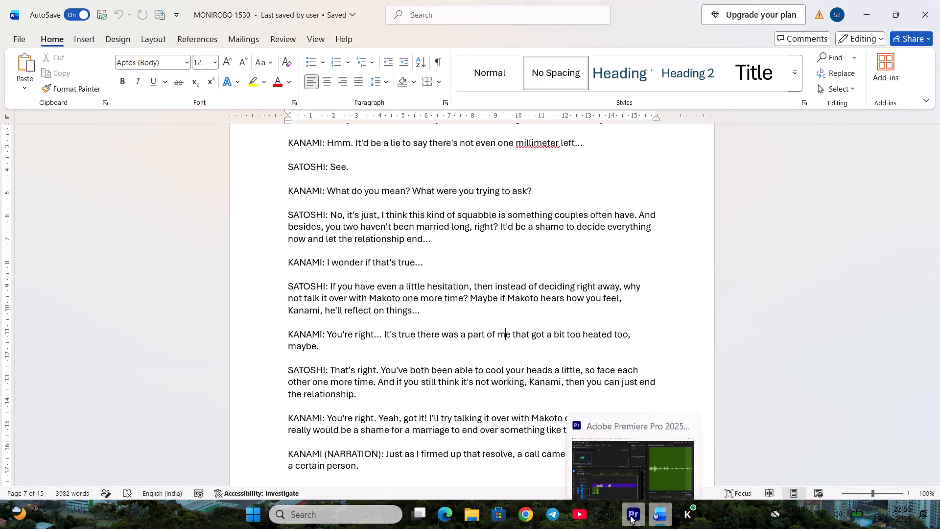
left_click(630, 515)
key("space")
key("space")
key("space")
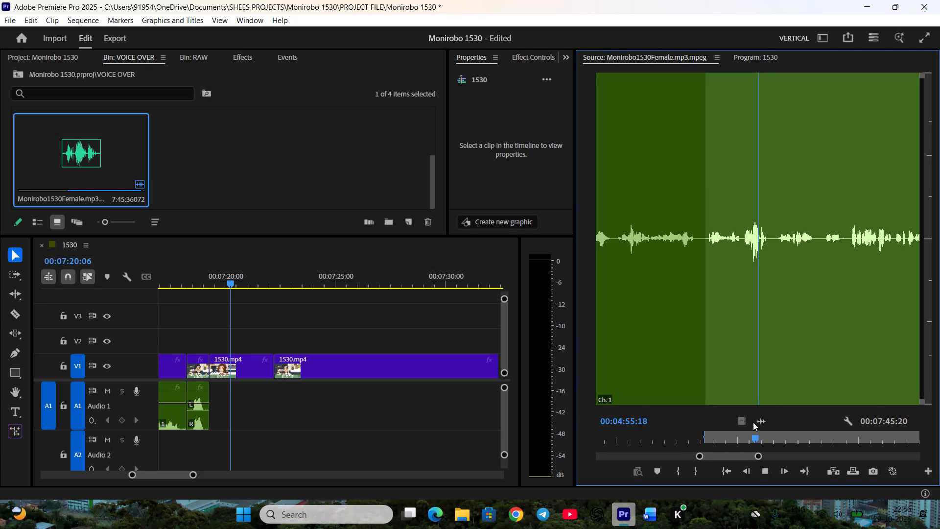
key("space")
scroll(765, 427, "up", 1)
key("o")
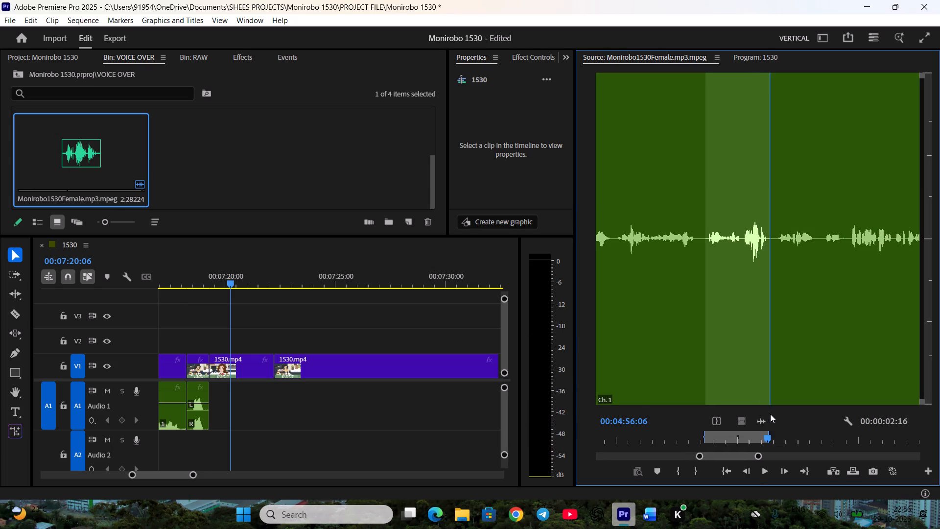
Place Kanami's marked question on Audio 1 directly after Satoshi's "See." clip and extend its end slightly.
left_click_drag(764, 417, 210, 392)
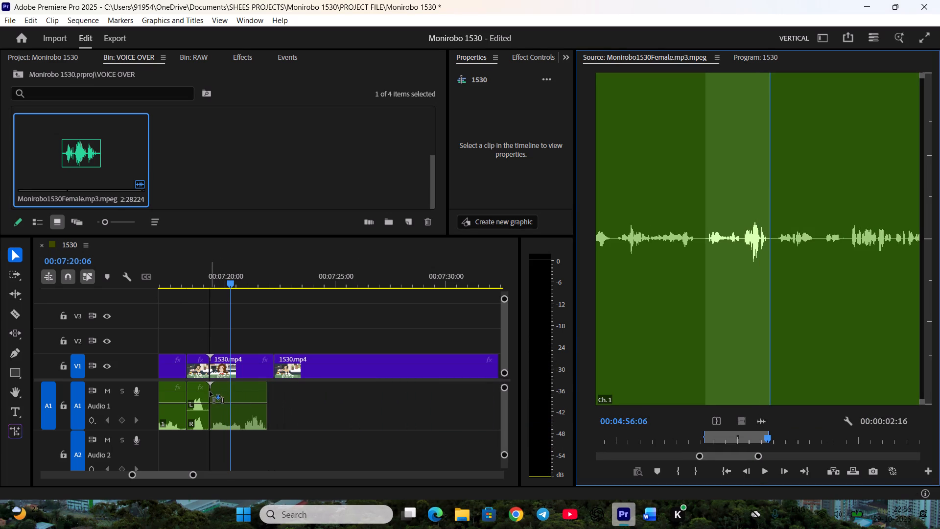
left_click_drag(210, 392, 210, 392)
left_click(269, 413)
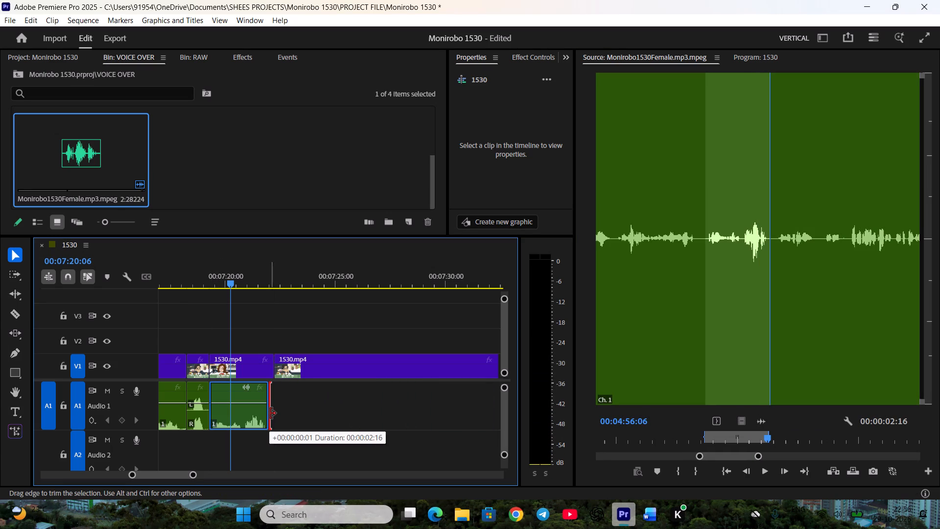
key("equal")
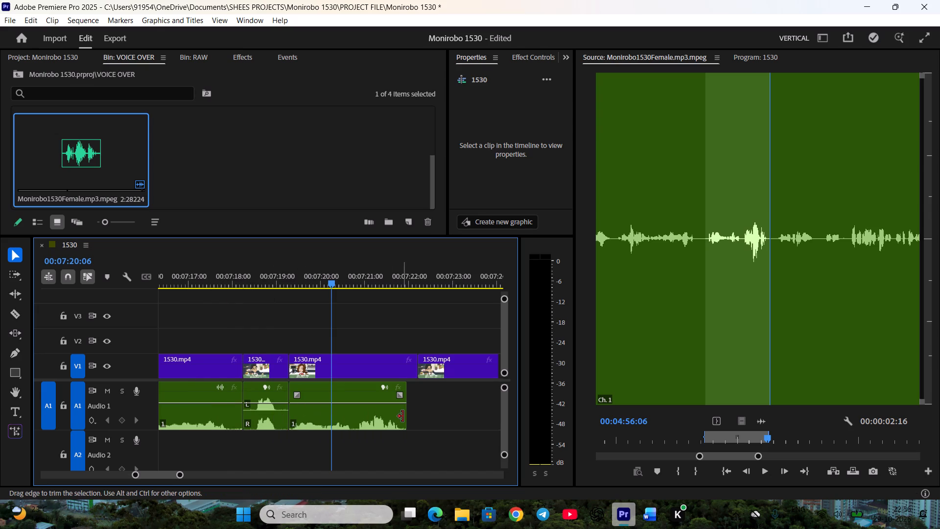
left_click(403, 416)
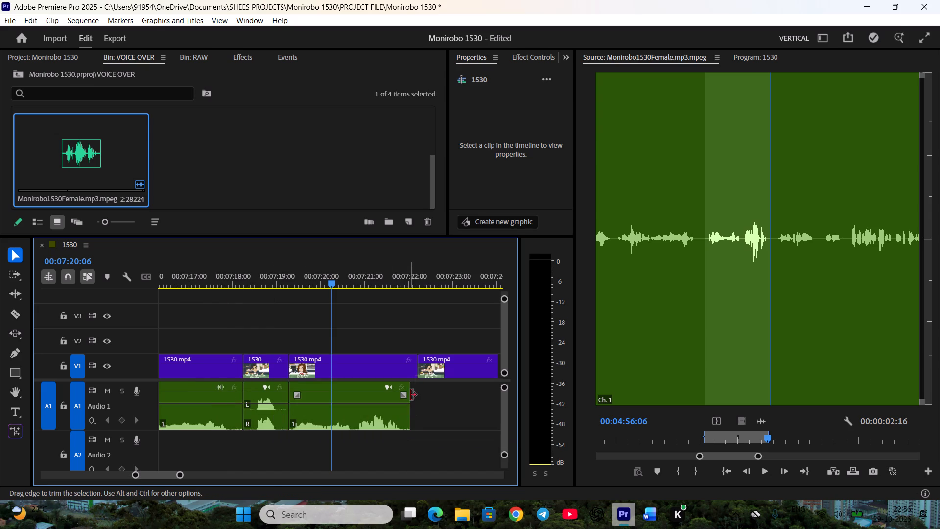
Trim the end of Kanami's video shot to her question clip's end and ripple delete the gap after it.
left_click_drag(416, 367, 407, 367)
key("minus")
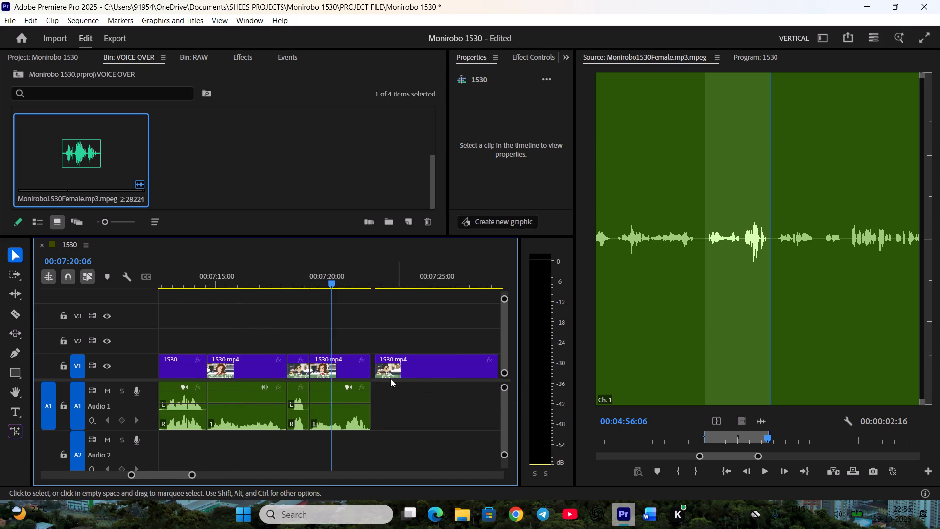
scroll(369, 387, "down", 2)
key("space")
right_click(335, 363)
left_click(346, 365)
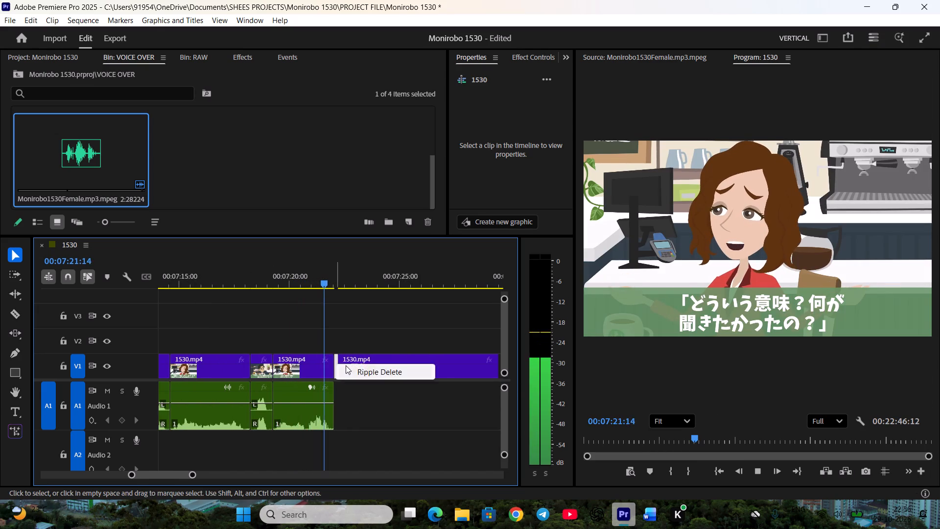
Play on into the following Satoshi shot and save the project.
scroll(343, 373, "down", 6)
key("space")
key("ctrl+s")
Scrub through the long Satoshi shot after Kanami's question to review its subtitles and length.
scroll(344, 389, "down", 4)
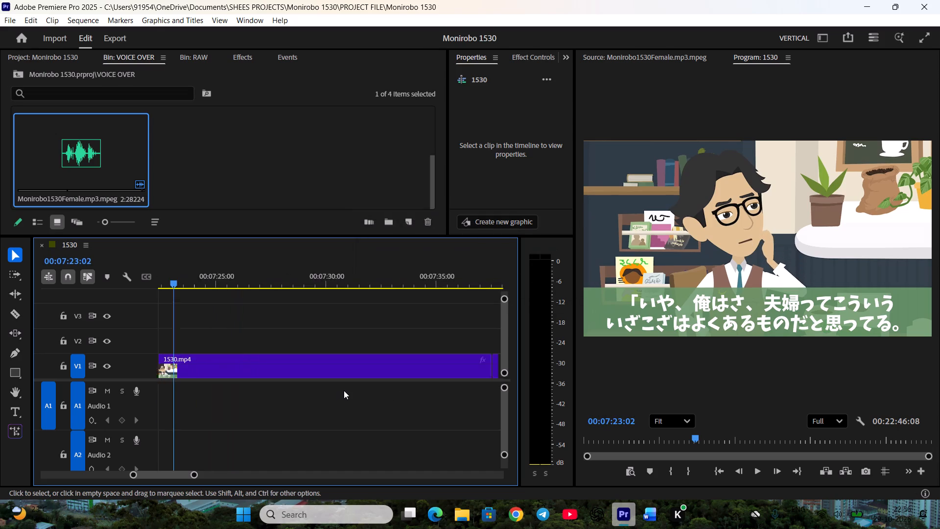
scroll(344, 390, "down", 4)
left_click_drag(232, 293, 238, 292)
left_click_drag(229, 281, 258, 285)
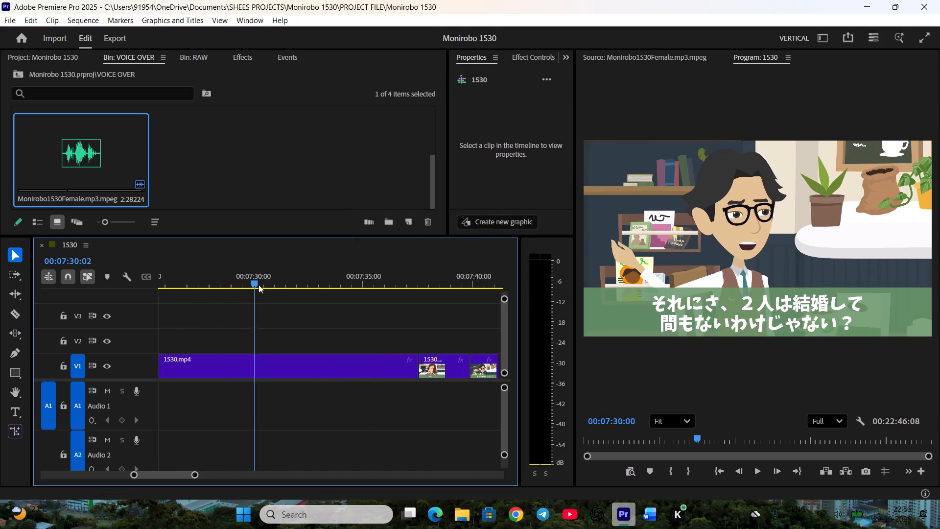
left_click_drag(258, 285, 344, 298)
scroll(330, 317, "up", 3)
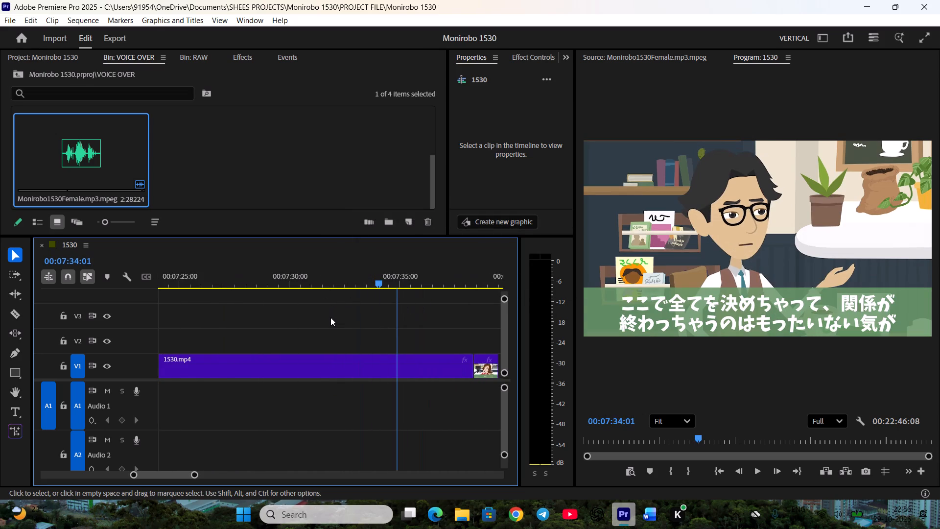
scroll(330, 317, "up", 2)
Save the project.
key("ctrl+s")
Following the Word script, mark Satoshi's "No, it's just, I think" line in Monirobo1530-SATOSHI.aac from 00:00:18:01 to 00:00:28:05.
scroll(266, 176, "up", 2)
double_click(224, 151)
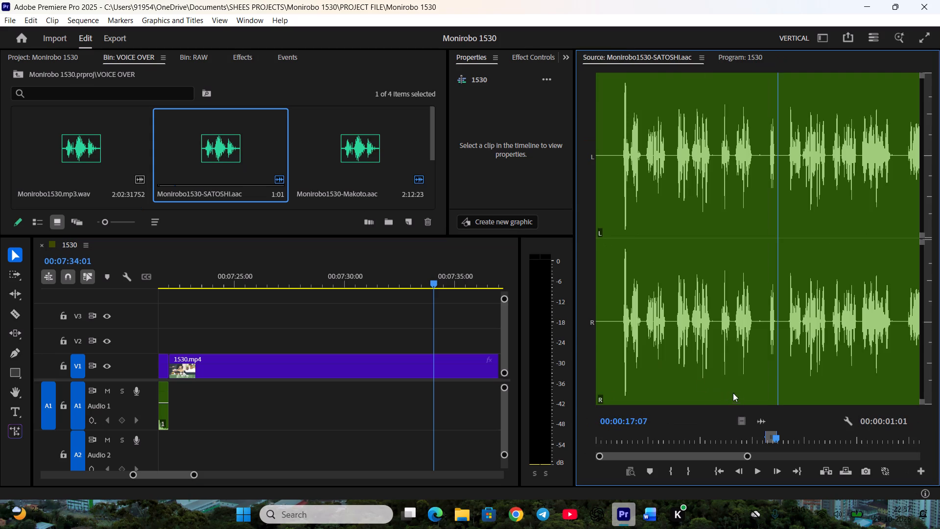
key("space")
key("space")
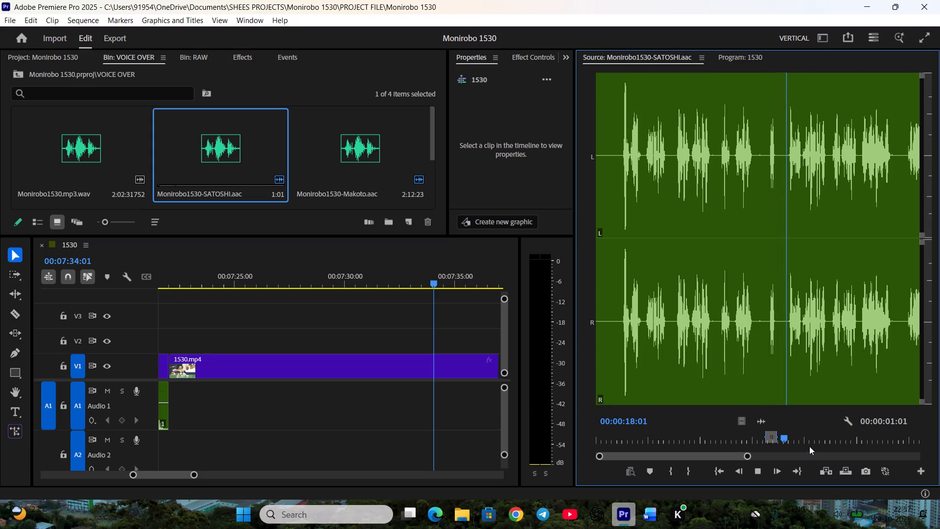
key("i")
key("space")
left_click(657, 515)
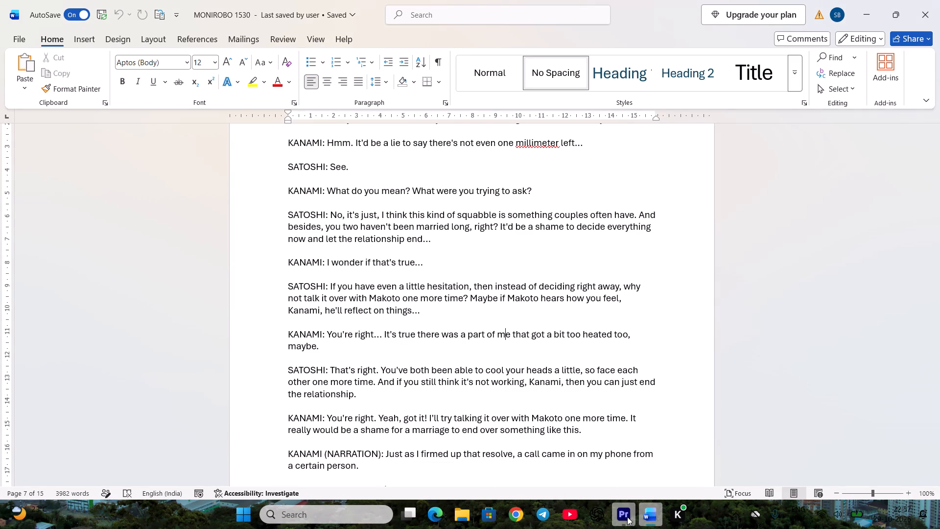
left_click(627, 517)
key("space")
scroll(780, 418, "down", 1)
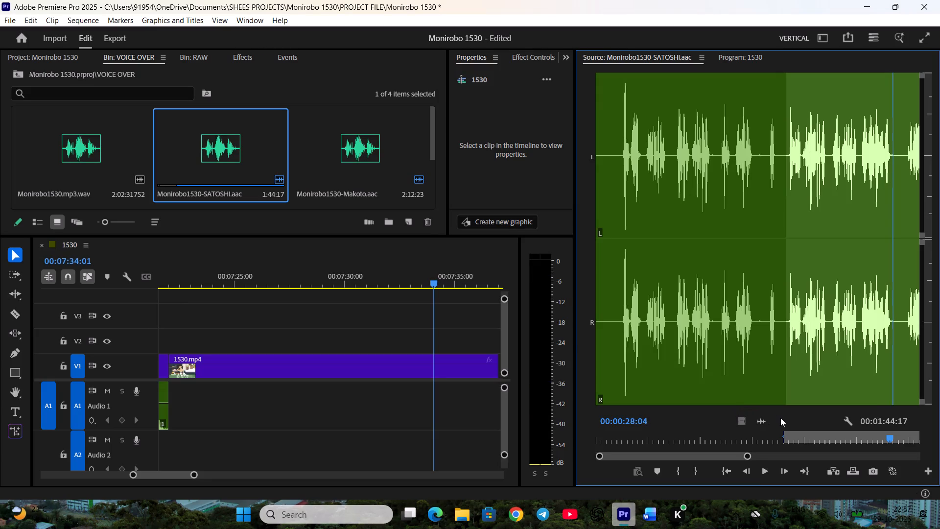
key("o")
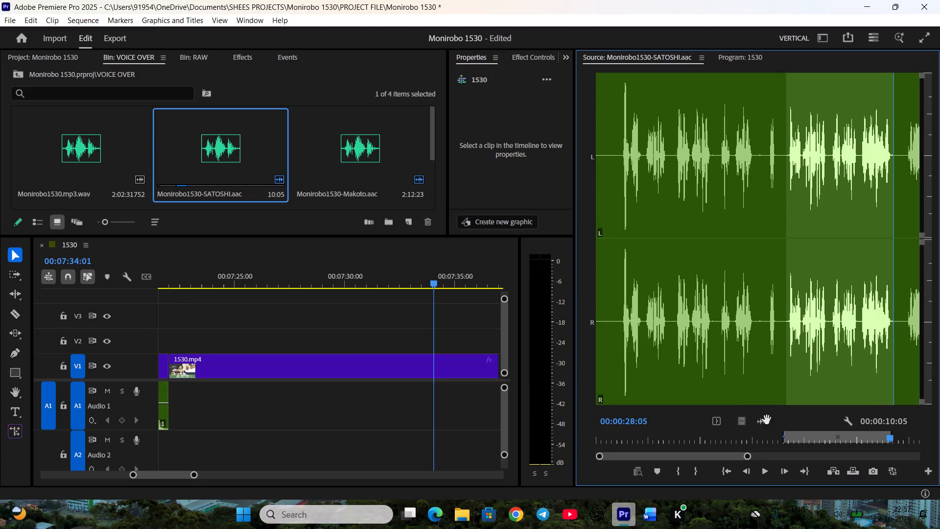
Place Satoshi's marked "No, it's just, I think" line on Audio 1 at the start of his shot and play it against the subtitles.
left_click_drag(765, 420, 185, 391)
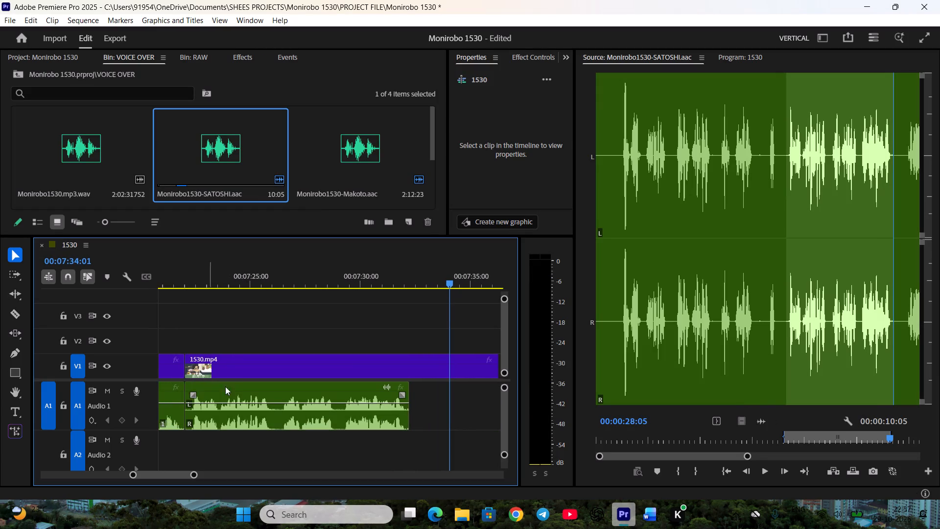
left_click(245, 266)
key("space")
scroll(374, 348, "down", 3)
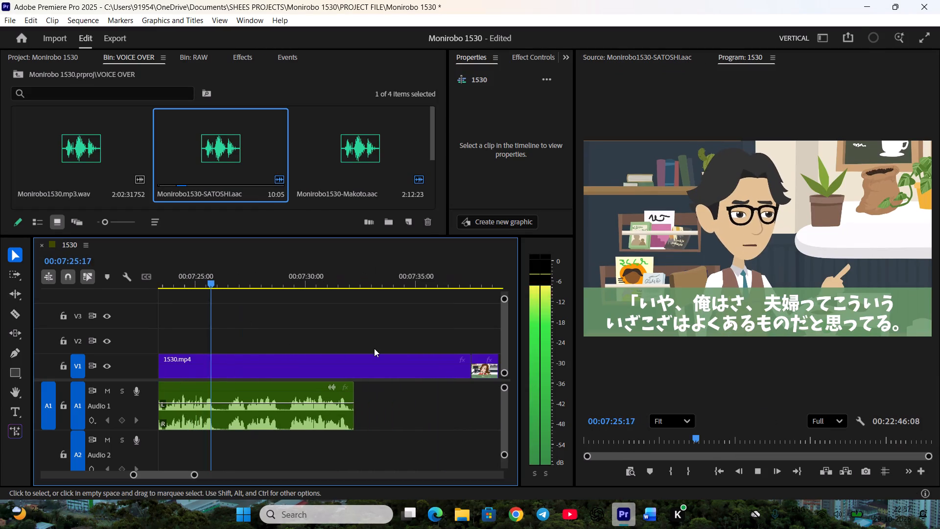
left_click_drag(254, 279, 306, 293)
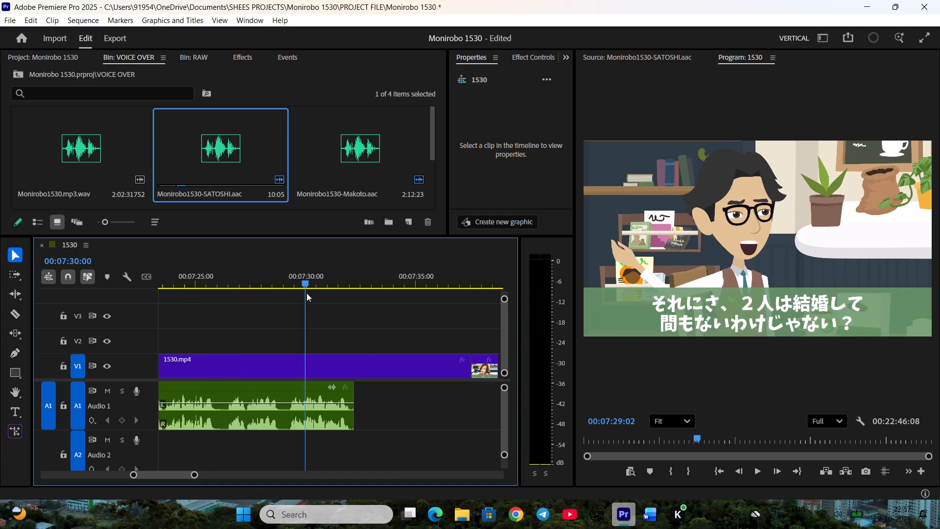
left_click_drag(306, 293, 298, 316)
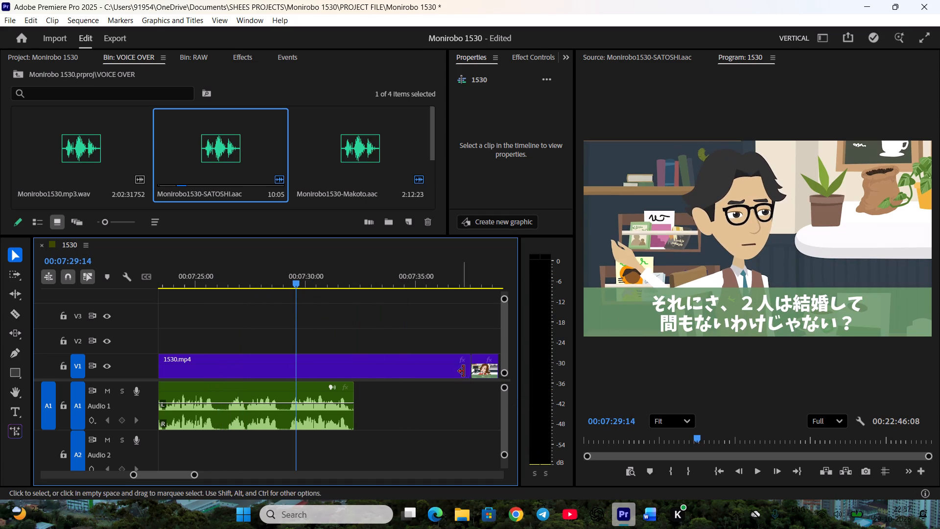
Trim the end of the Satoshi shot to the end of his voice line and close the gap after it.
left_click_drag(467, 371, 354, 370)
right_click(371, 367)
left_click(398, 373)
Play on into the following Kanami shot and save the project.
scroll(358, 382, "down", 5)
key("space")
scroll(348, 388, "down", 3)
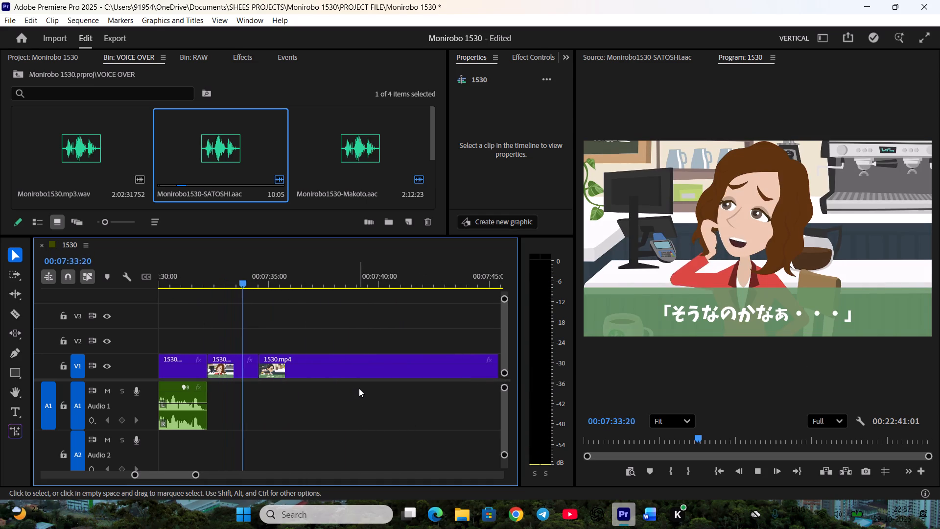
key("space")
left_click(242, 277)
key("ctrl+s")
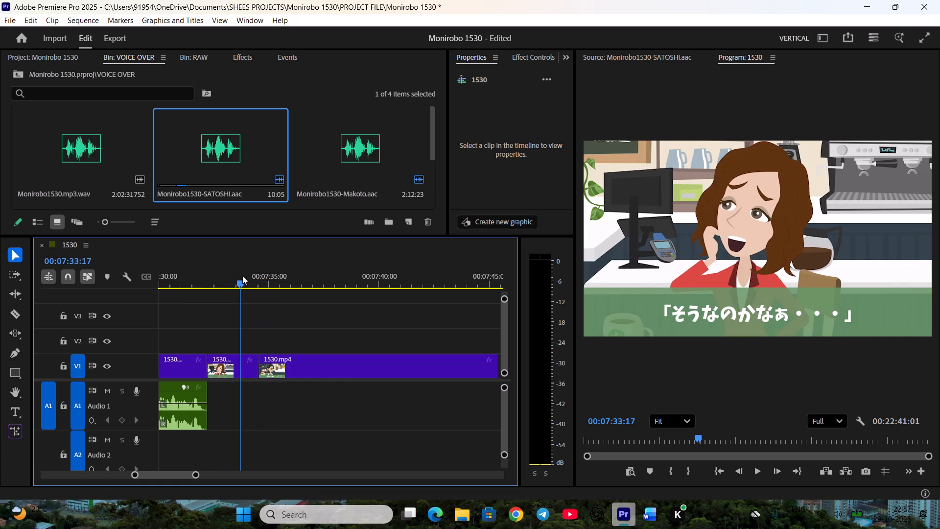
Mark Kanami's "I wonder if that's true" line in Monirobo1530Female.mp3.mpeg as a 00:00:01:20 range ending at 00:04:58:04.
scroll(232, 172, "down", 1)
double_click(122, 172)
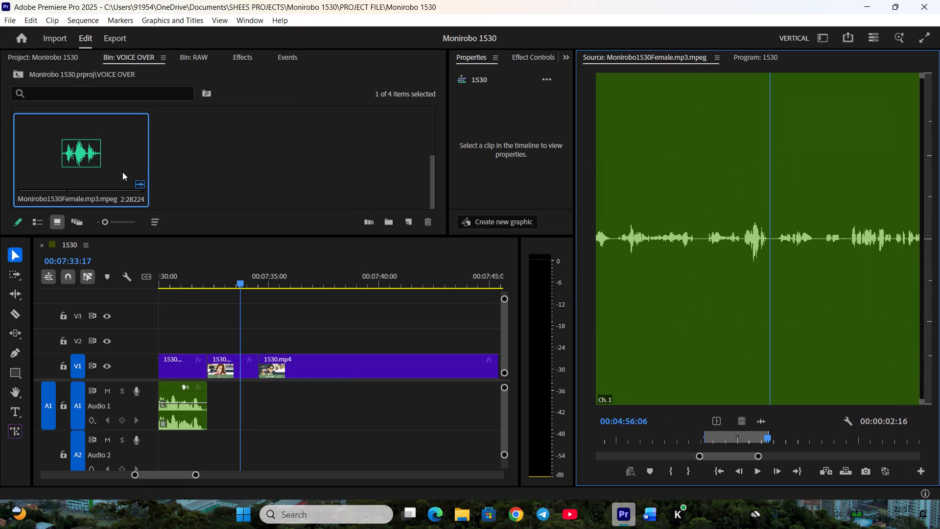
key("space")
key("space")
scroll(709, 425, "up", 3)
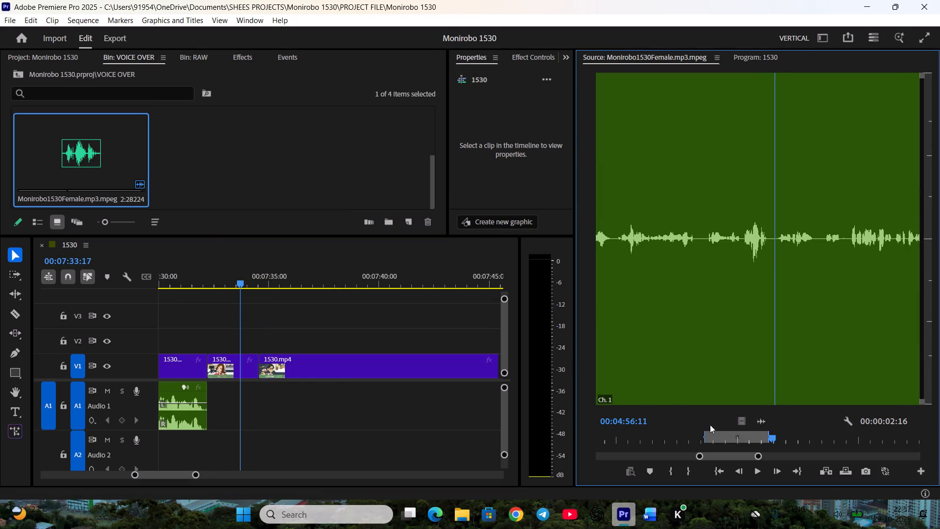
scroll(710, 424, "up", 1)
key("i")
key("space")
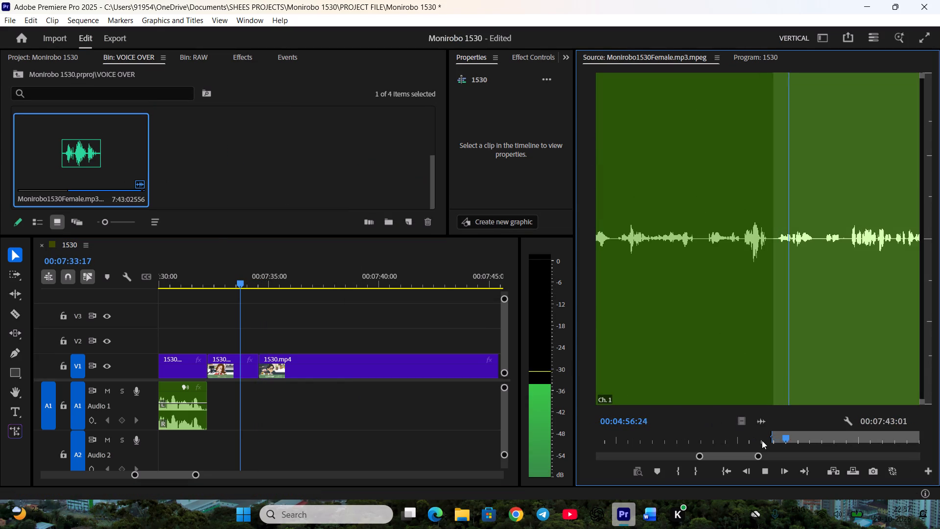
key("space")
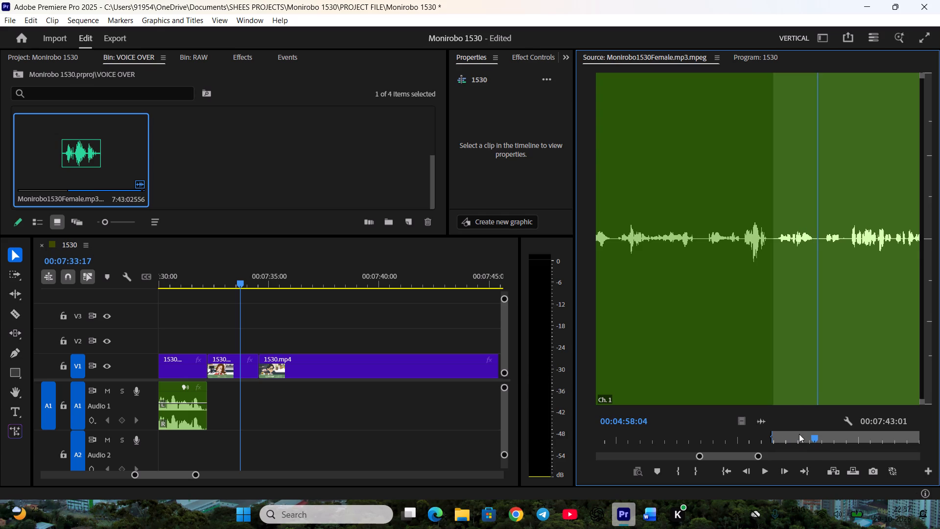
key("o")
Place Kanami's marked line on Audio 1 directly after Satoshi's line, play it, and extend its end by two frames.
left_click_drag(768, 424, 210, 399)
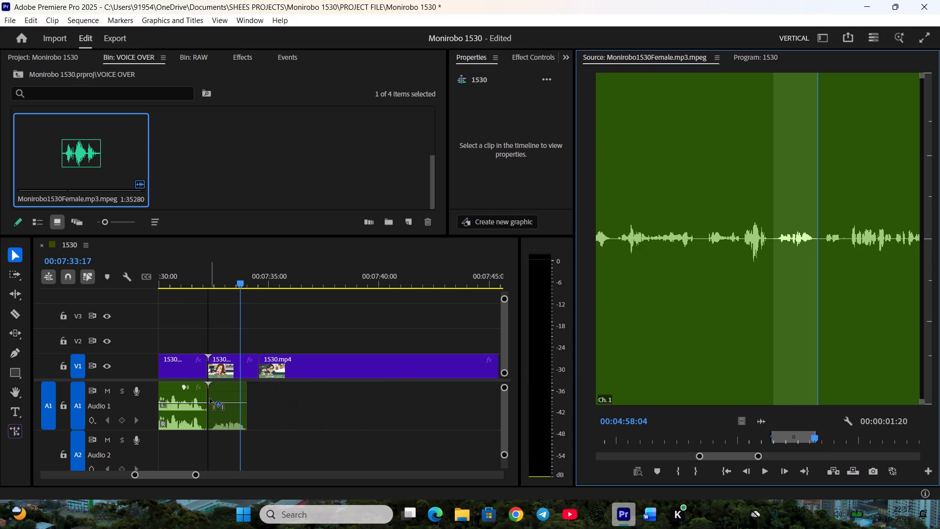
left_click_drag(210, 399, 210, 398)
left_click(219, 275)
key("space")
key("space")
left_click(250, 399)
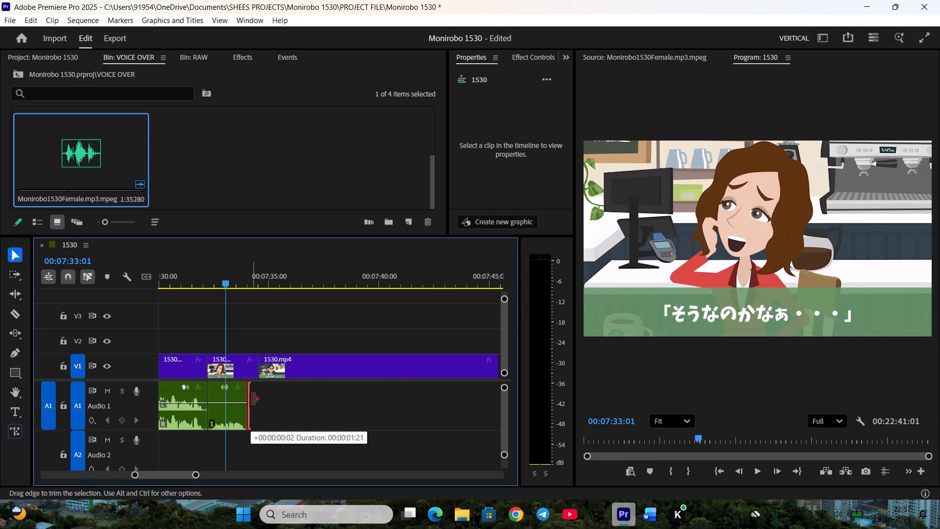
Trim the end of the Kanami shot to the end of her voice line and close the gap after it.
left_click_drag(257, 372, 249, 372)
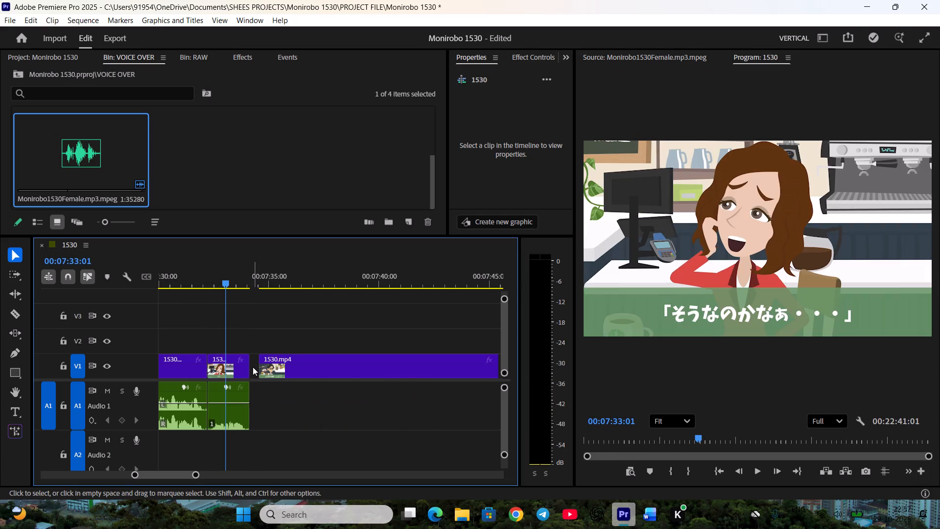
right_click(253, 367)
left_click(263, 370)
Scrub and play through the following Satoshi shot to review its subtitles and length, and save the project.
scroll(264, 375, "down", 2)
key("space")
left_click_drag(257, 267, 354, 291)
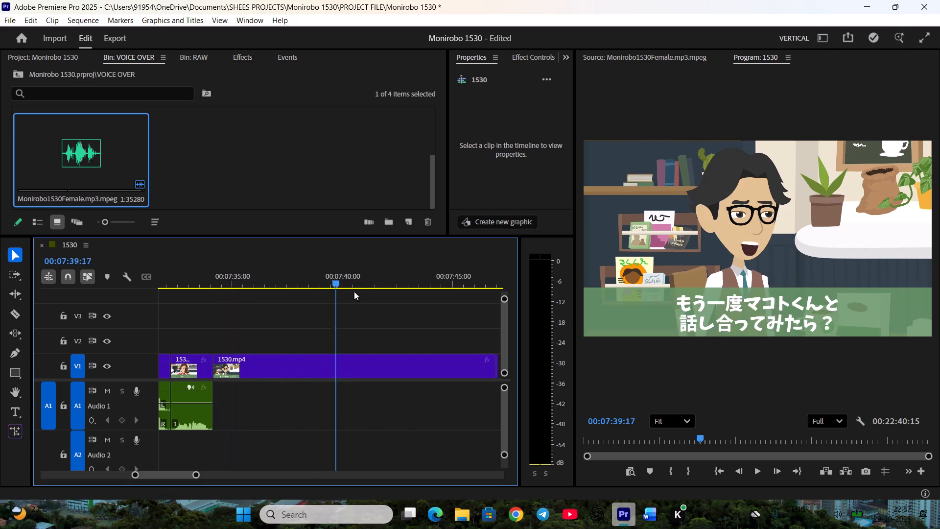
left_click_drag(354, 291, 421, 296)
key("space")
scroll(419, 315, "down", 5)
scroll(382, 316, "up", 3)
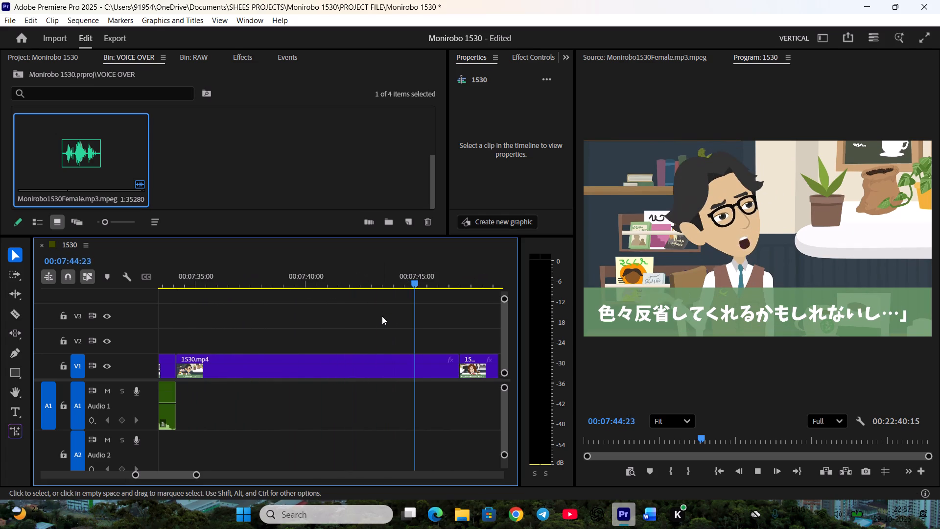
key("space")
key("ctrl+s")
Following the Word script, mark Satoshi's "If you have even a little hesitation" line in Monirobo1530-SATOSHI.aac from 00:00:29:09 to 00:00:38:18.
scroll(262, 176, "up", 1)
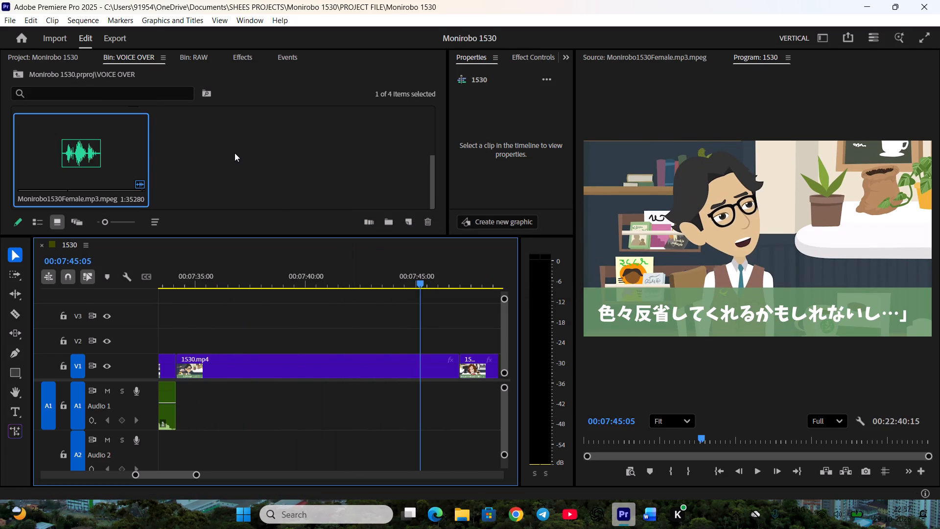
double_click(235, 153)
key("space")
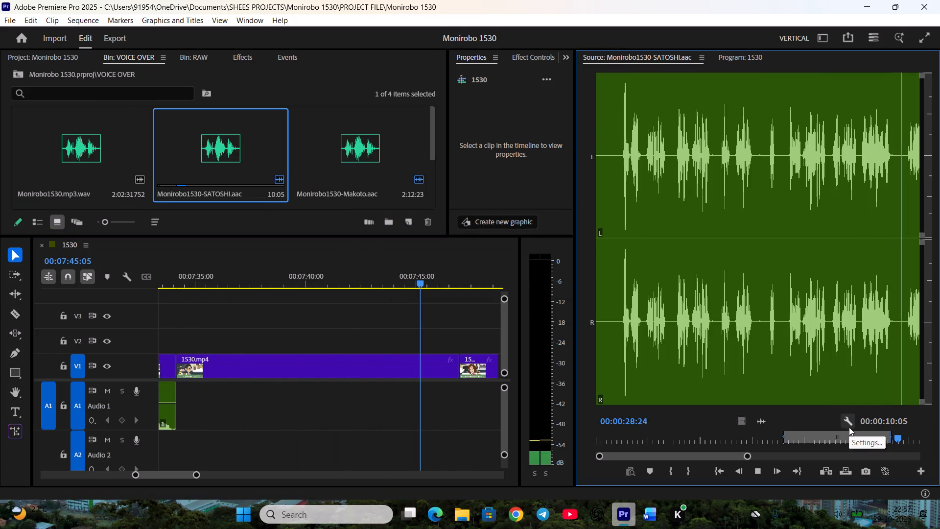
key("space")
scroll(849, 428, "down", 1)
key("i")
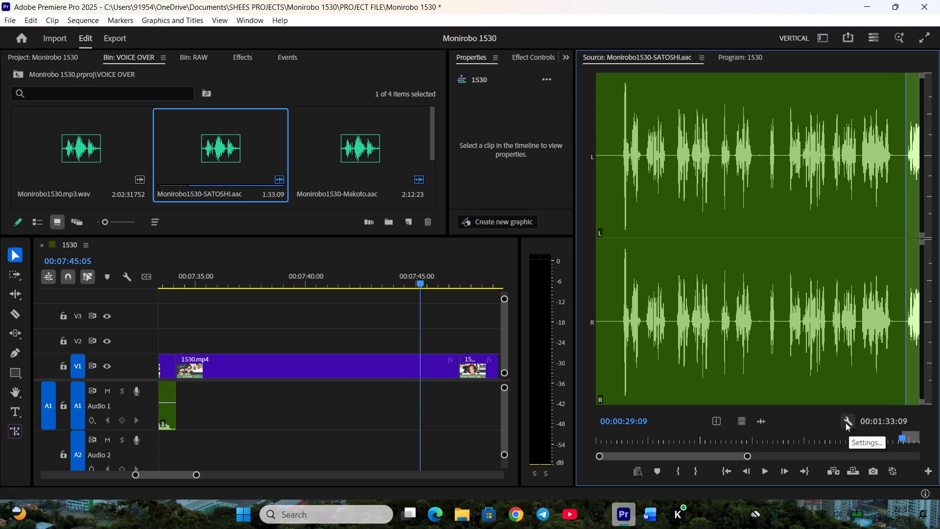
key("space")
left_click(663, 528)
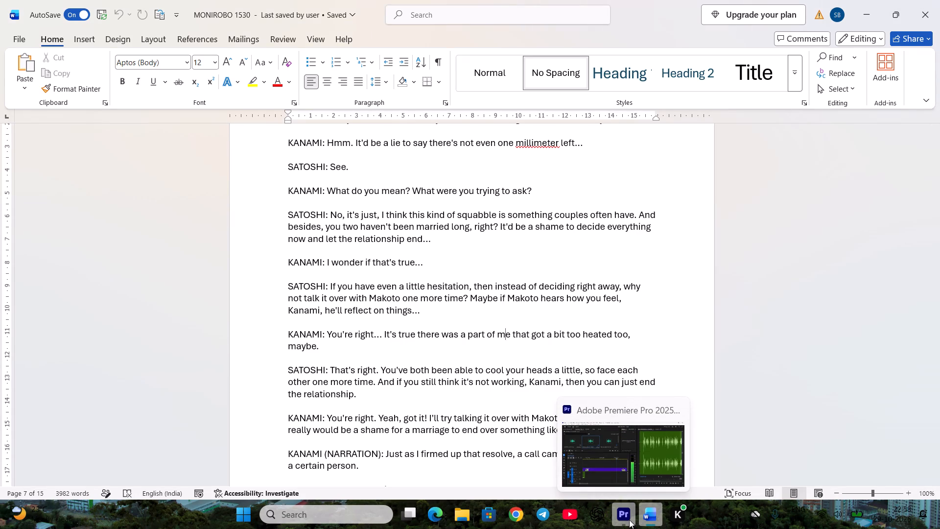
key("space")
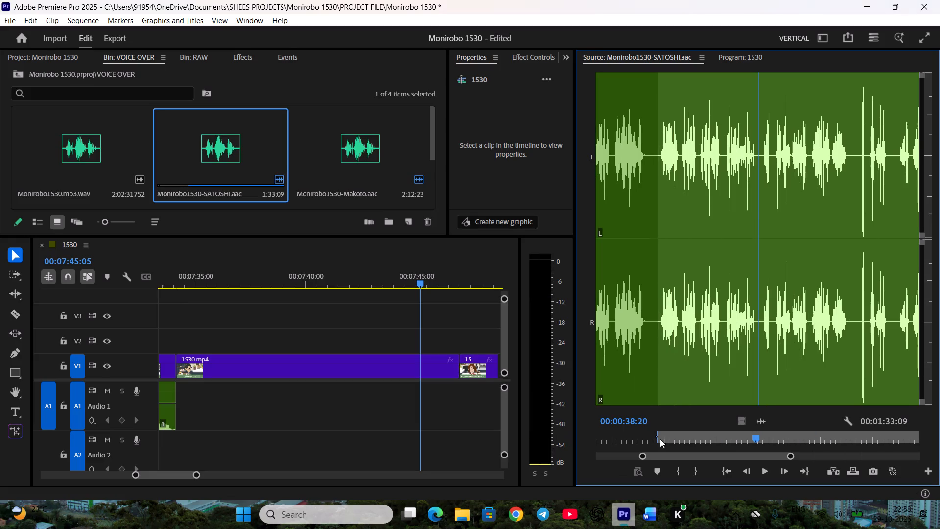
scroll(760, 438, "up", 3)
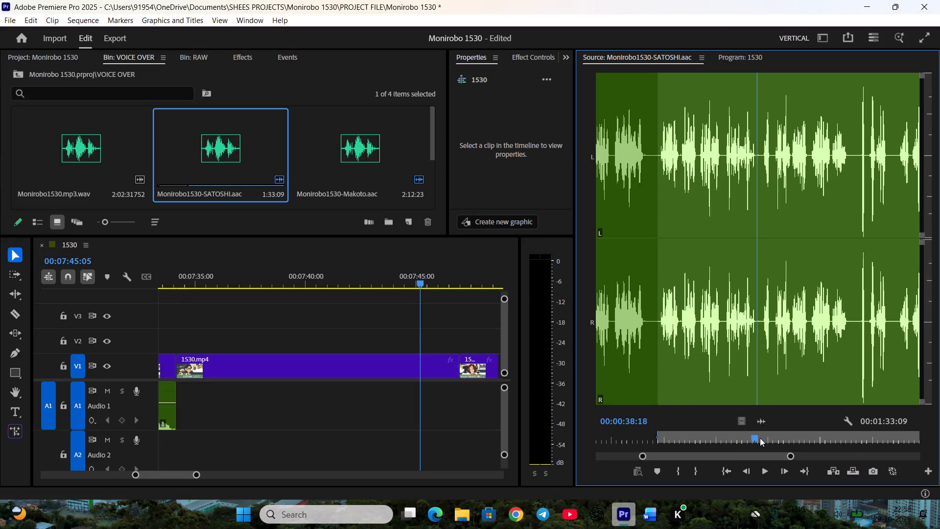
key("o")
Place Satoshi's marked line on Audio 1 at the start of his shot, directly after Kanami's line, and play it against the subtitles.
left_click_drag(761, 420, 172, 406)
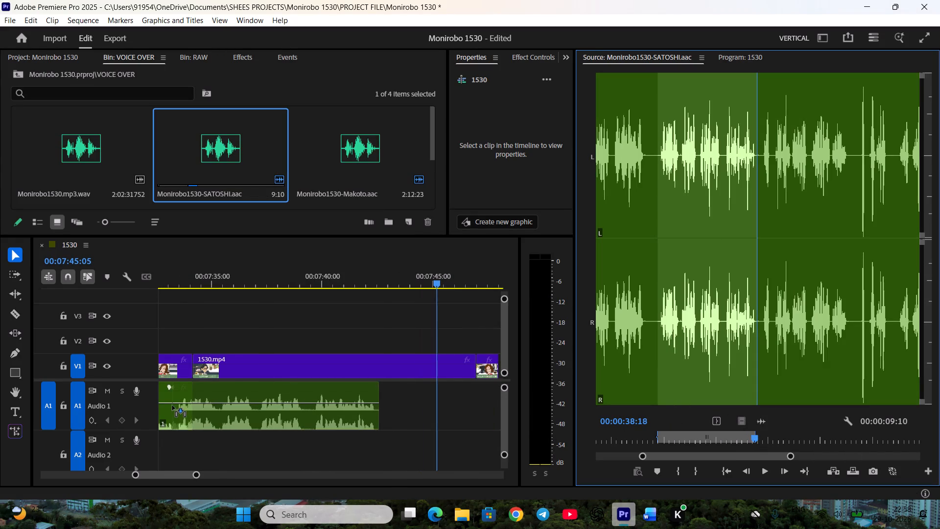
left_click_drag(172, 406, 212, 406)
left_click(313, 275)
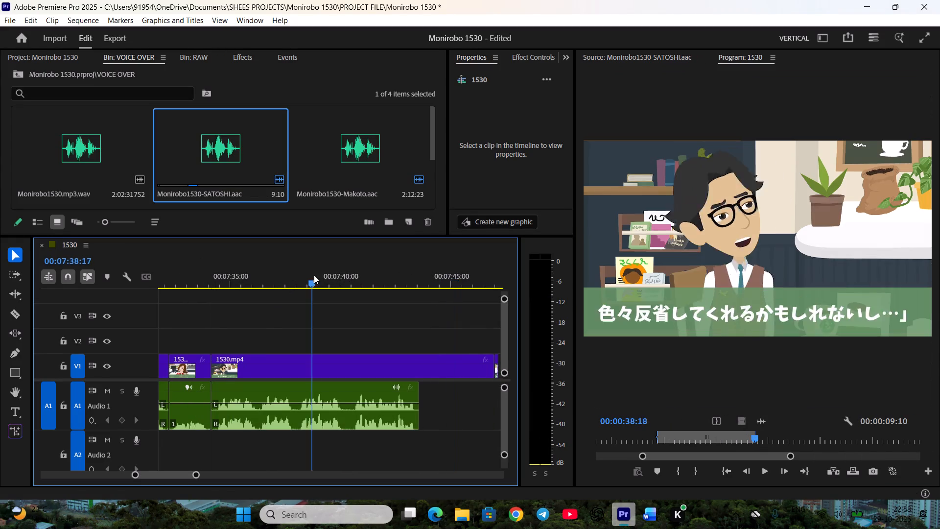
scroll(386, 371, "down", 3)
key("space")
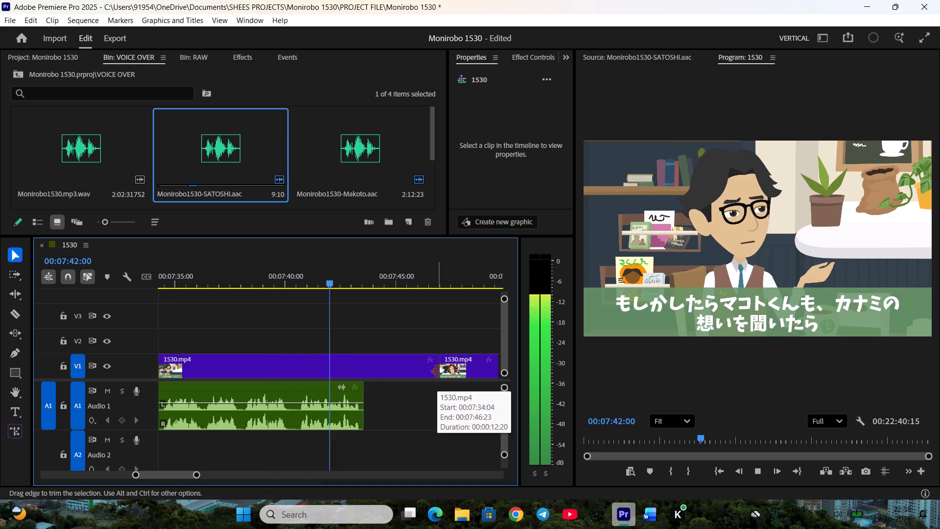
Trim the end of the Satoshi shot to the end of his voice line and close the gap after it.
key("space")
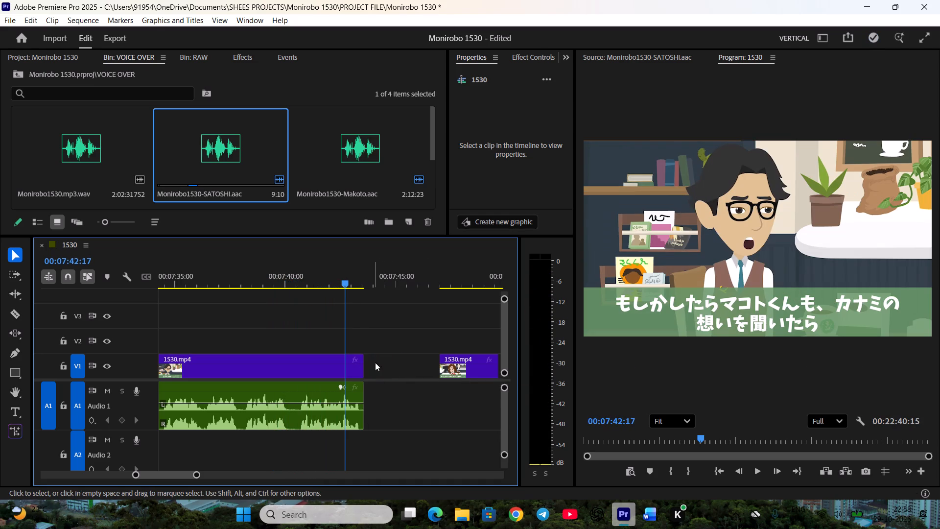
right_click(376, 362)
left_click(392, 367)
Play and scrub through the following Kanami shot to review its subtitles, and save the project.
scroll(390, 375, "down", 8)
key("space")
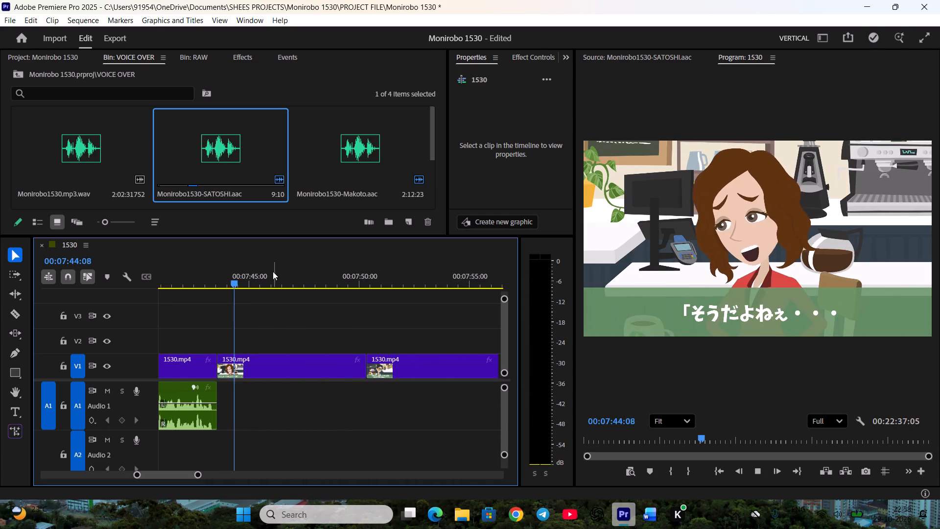
left_click_drag(270, 270, 335, 287)
key("ctrl+s")
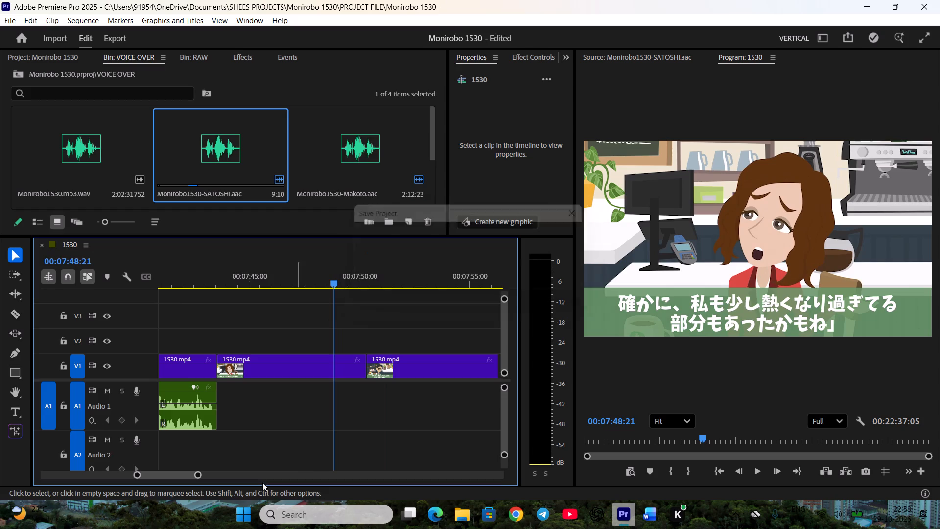
Open Monirobo1530Female.mp3.mpeg from the voice-over bin and mark the start of Kanami's "You're right" line at 00:04:58:10.
scroll(233, 152, "down", 3)
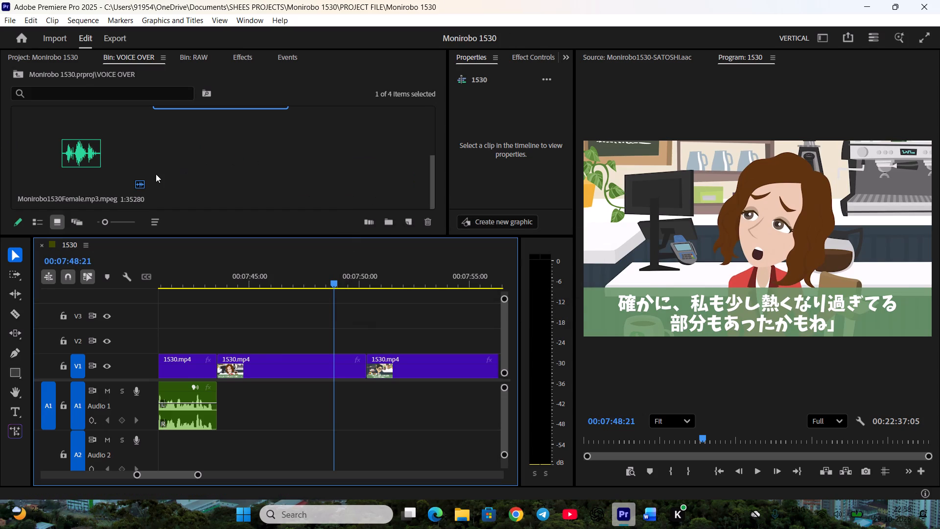
double_click(94, 153)
key("space")
key("space")
scroll(801, 417, "up", 2)
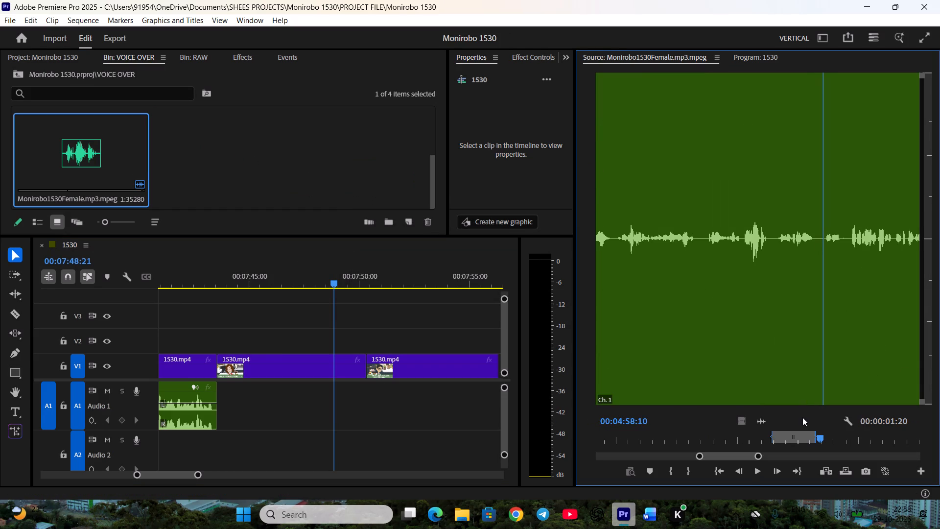
key("i")
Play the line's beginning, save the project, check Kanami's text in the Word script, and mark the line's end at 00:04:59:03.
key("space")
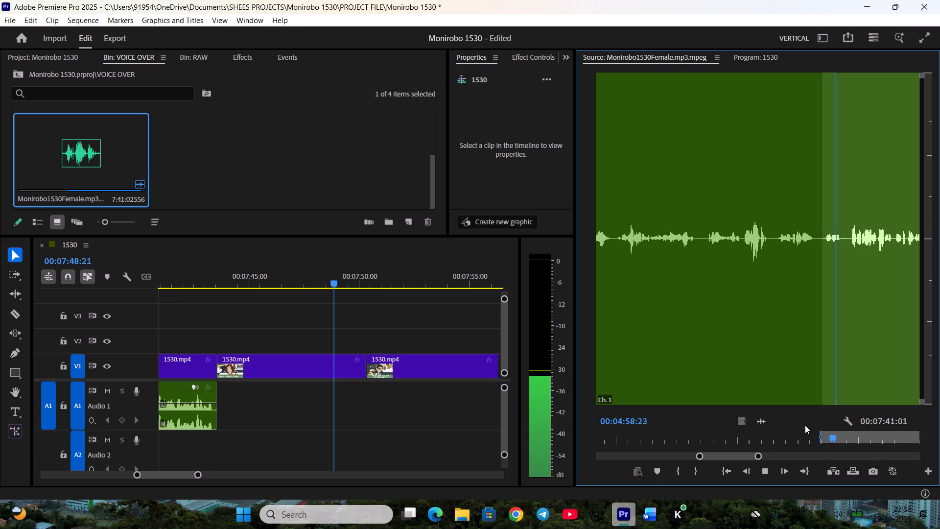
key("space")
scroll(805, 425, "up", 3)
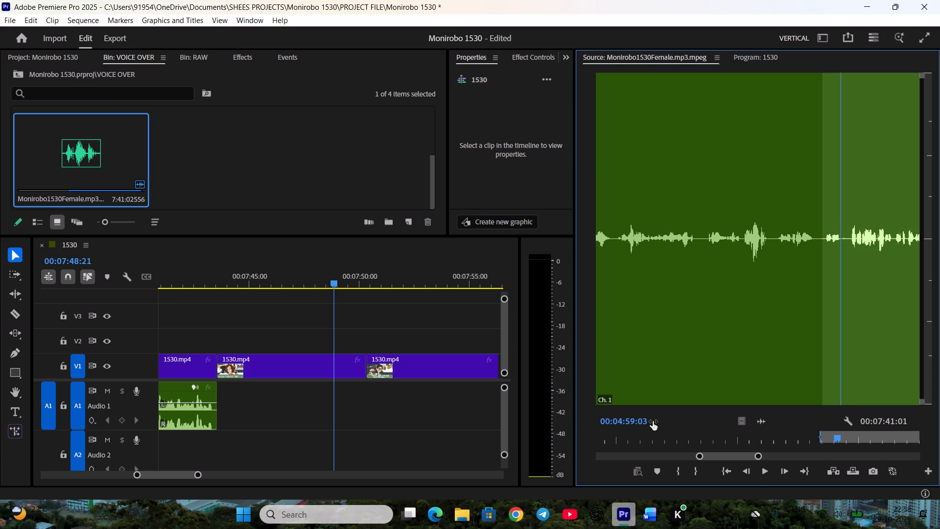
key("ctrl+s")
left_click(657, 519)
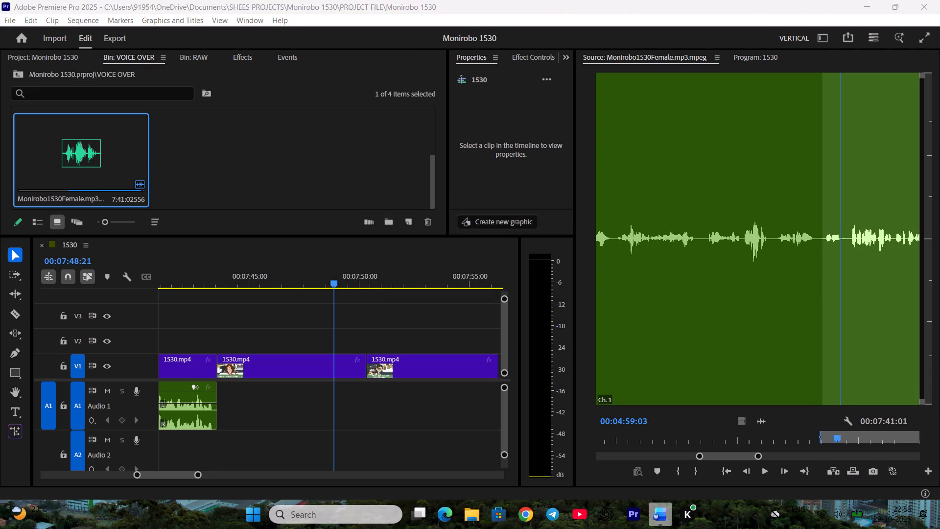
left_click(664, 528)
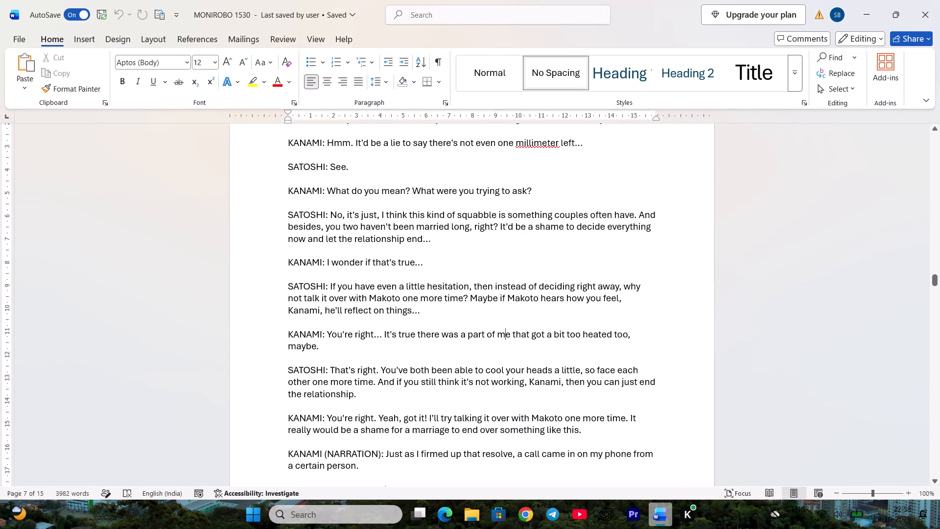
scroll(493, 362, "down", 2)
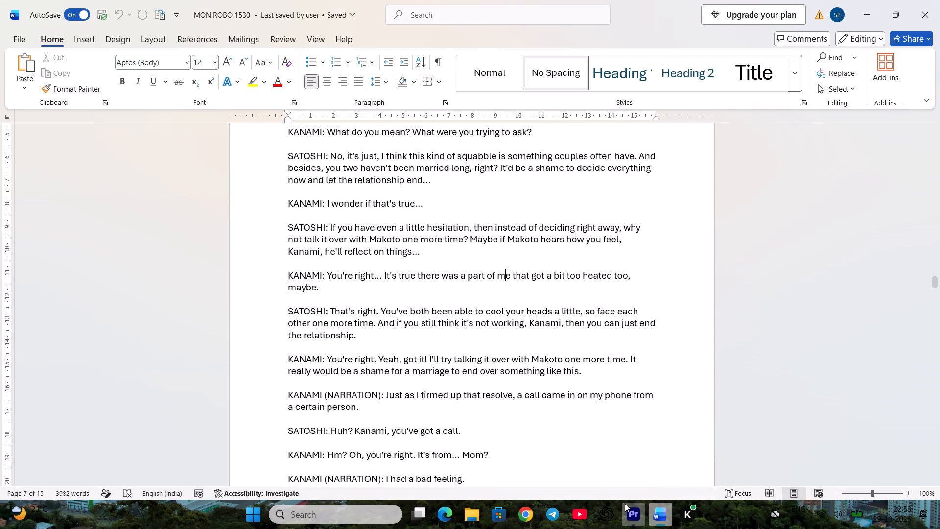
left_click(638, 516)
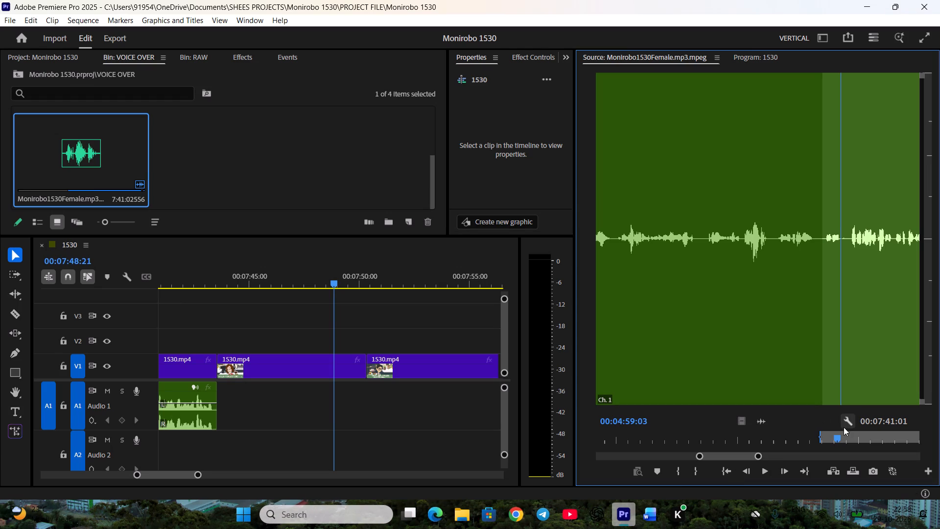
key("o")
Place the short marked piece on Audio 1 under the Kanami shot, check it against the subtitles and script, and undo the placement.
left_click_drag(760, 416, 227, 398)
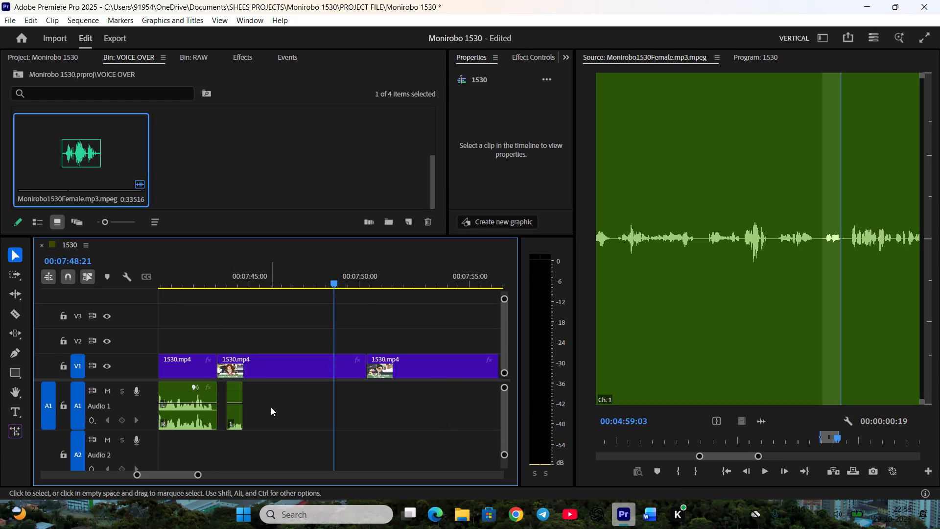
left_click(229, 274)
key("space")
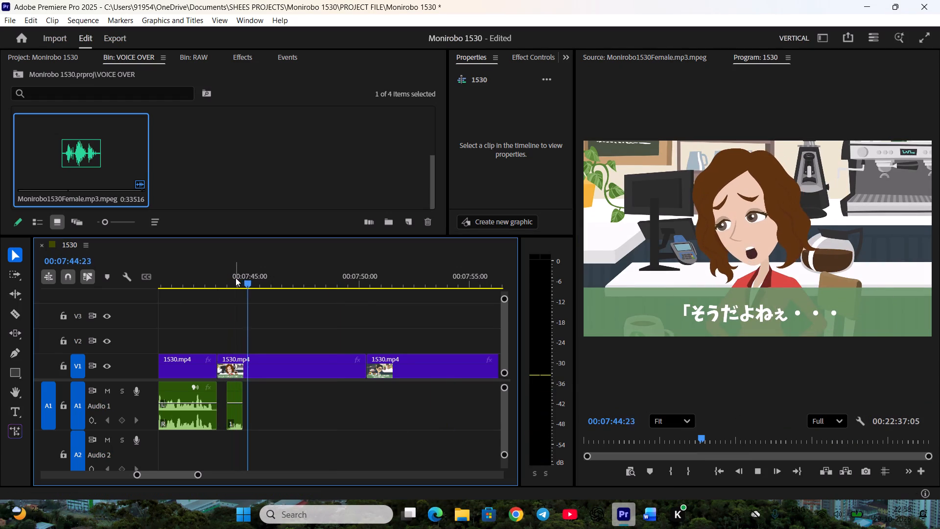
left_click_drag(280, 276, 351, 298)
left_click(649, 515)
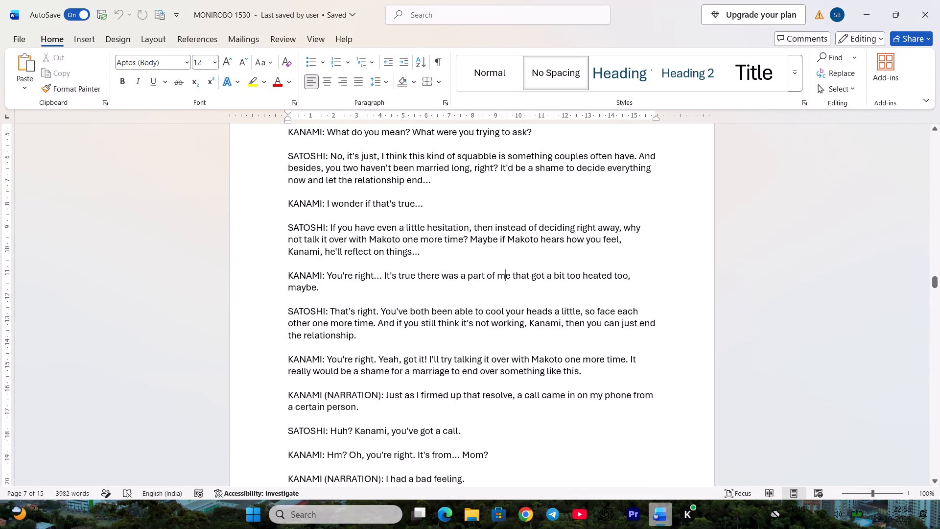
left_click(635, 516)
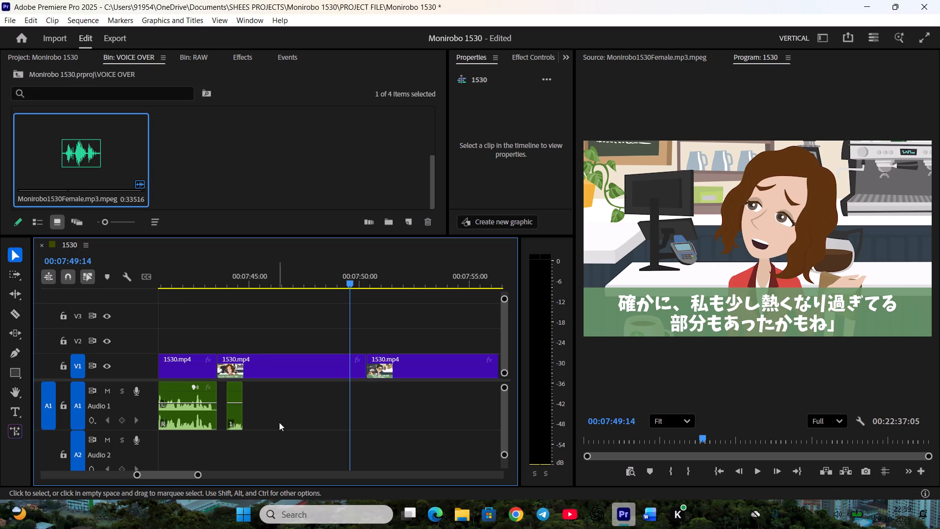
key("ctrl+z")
Replay the female recording around and beyond the marked piece and compare it with Kanami's line in the Word script.
double_click(102, 139)
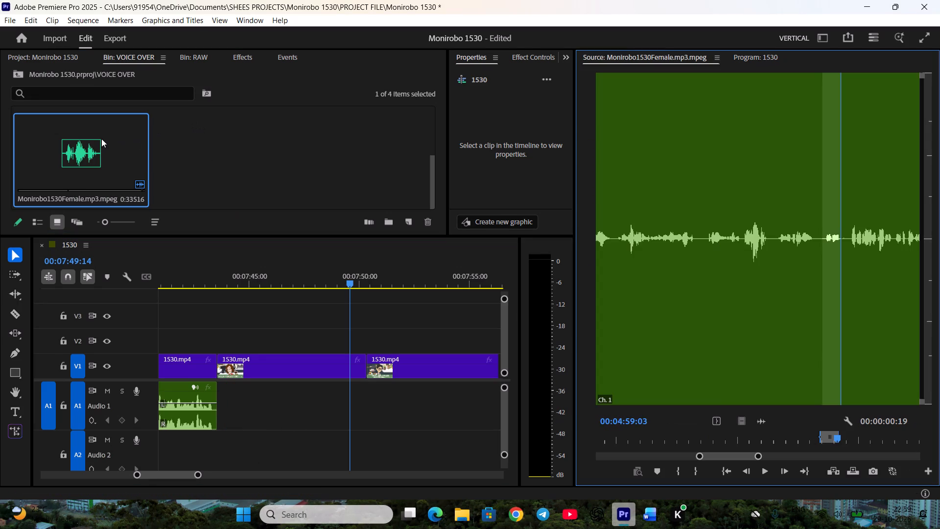
left_click(786, 441)
key("space")
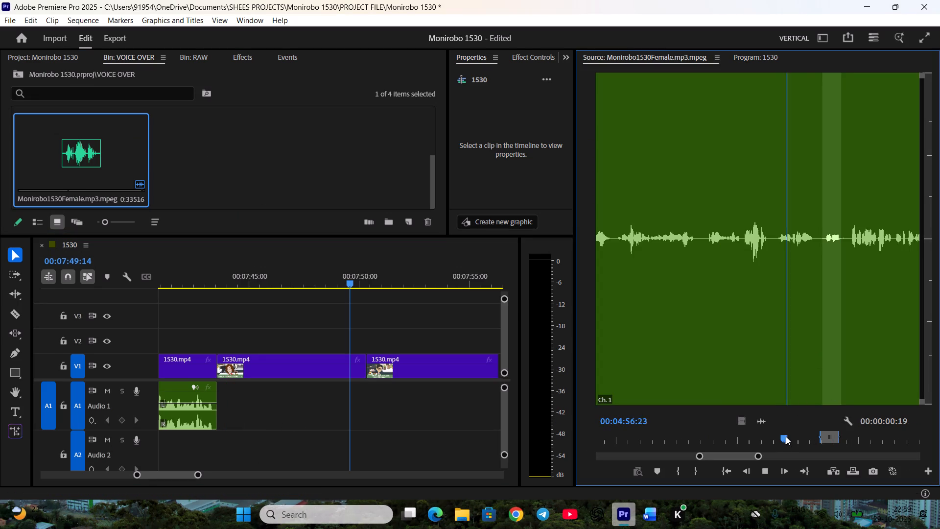
key("space")
key("space")
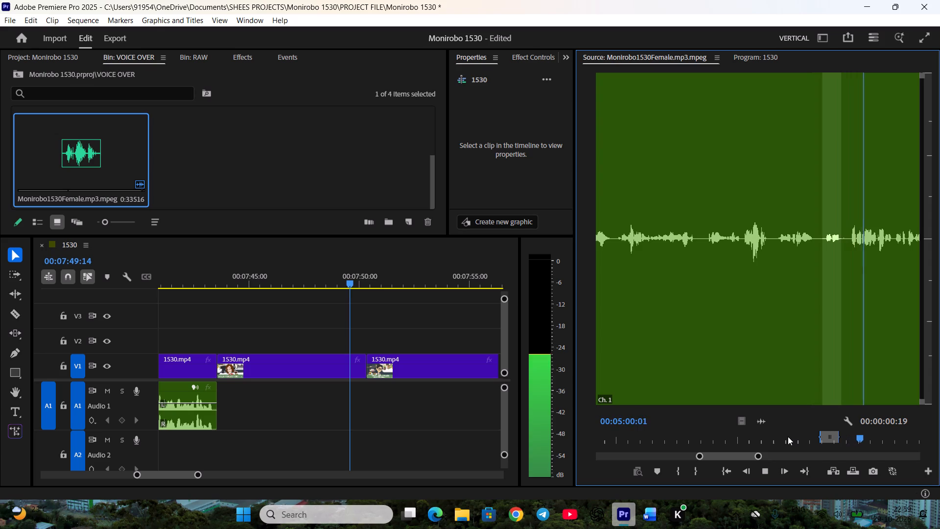
key("space")
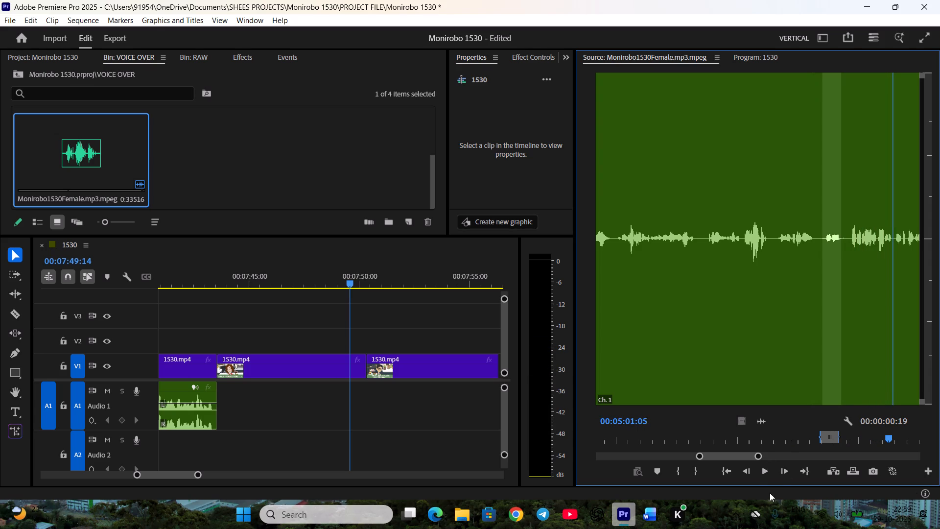
left_click(661, 513)
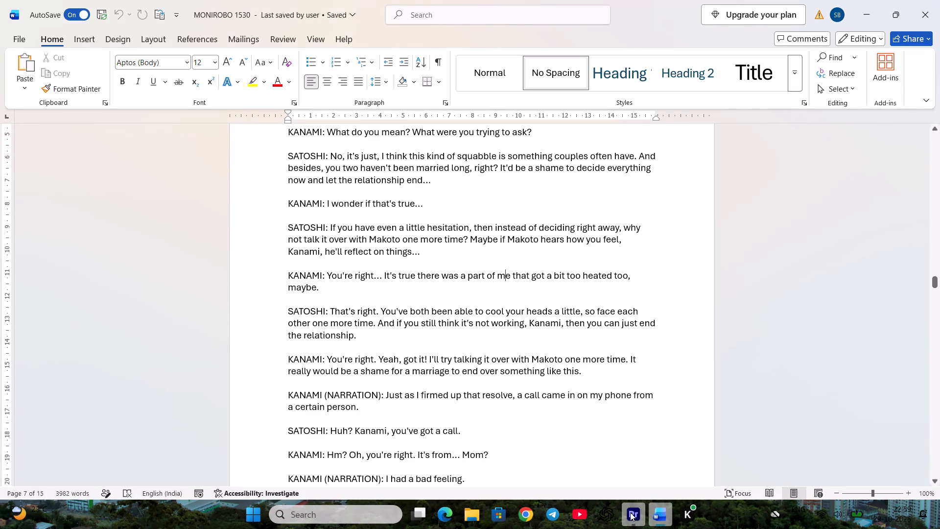
left_click(634, 513)
key("space")
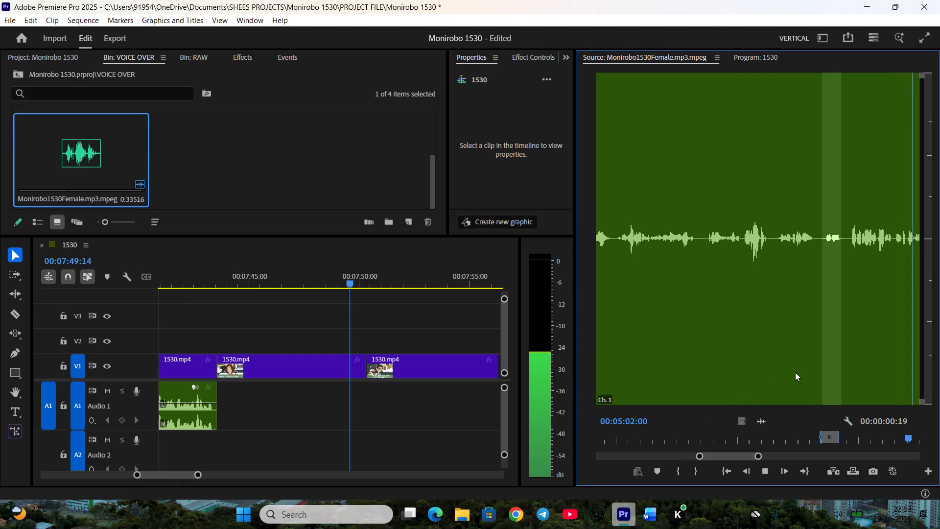
key("space")
key("space")
key("space")
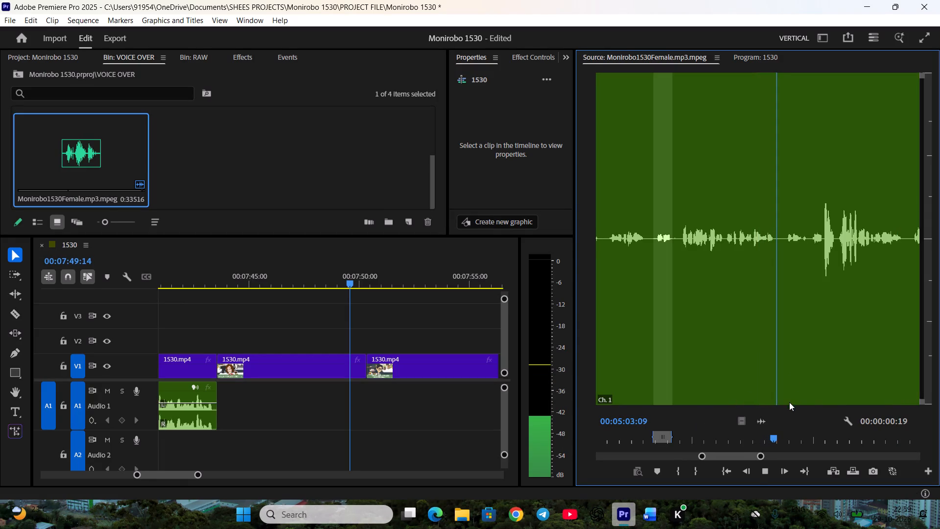
Following the Word script, extend the marked range of Kanami's "You're right" line to end at 00:05:03:11.
left_click(647, 525)
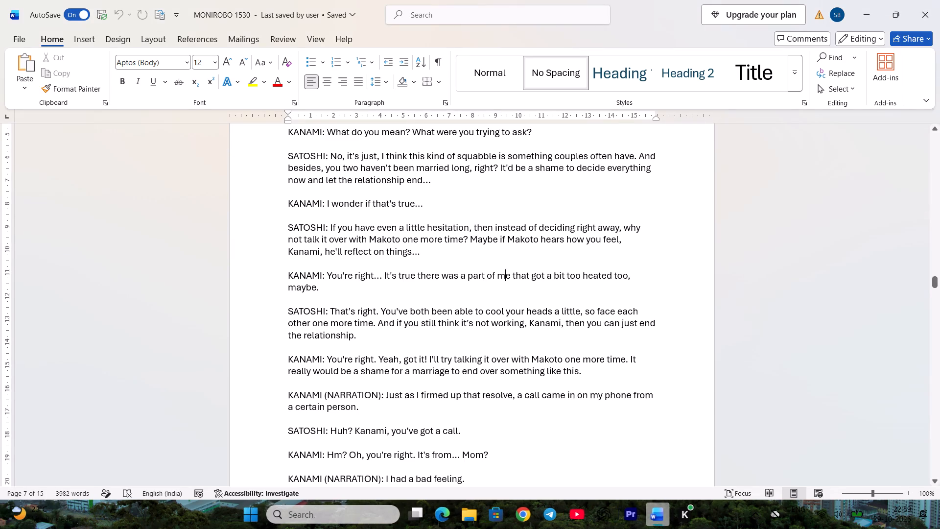
scroll(626, 384, "down", 2)
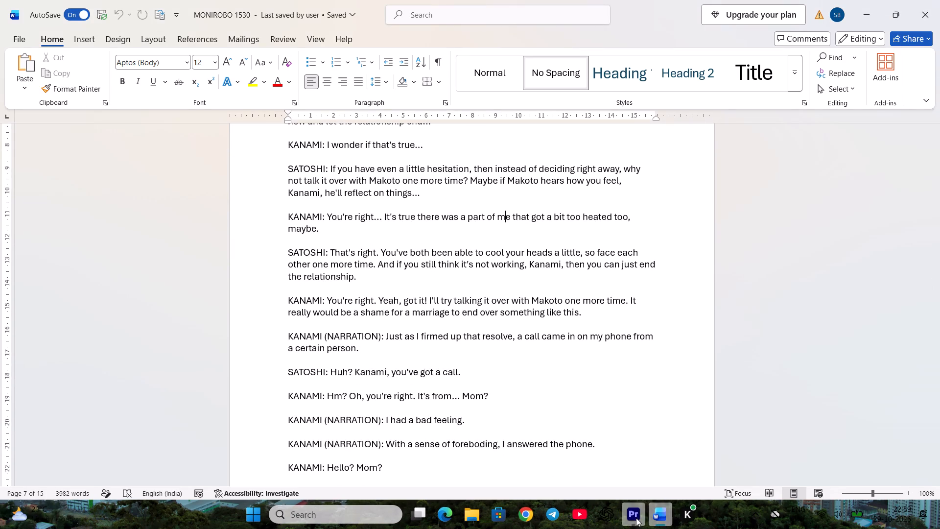
left_click(636, 518)
left_click(739, 433)
key("space")
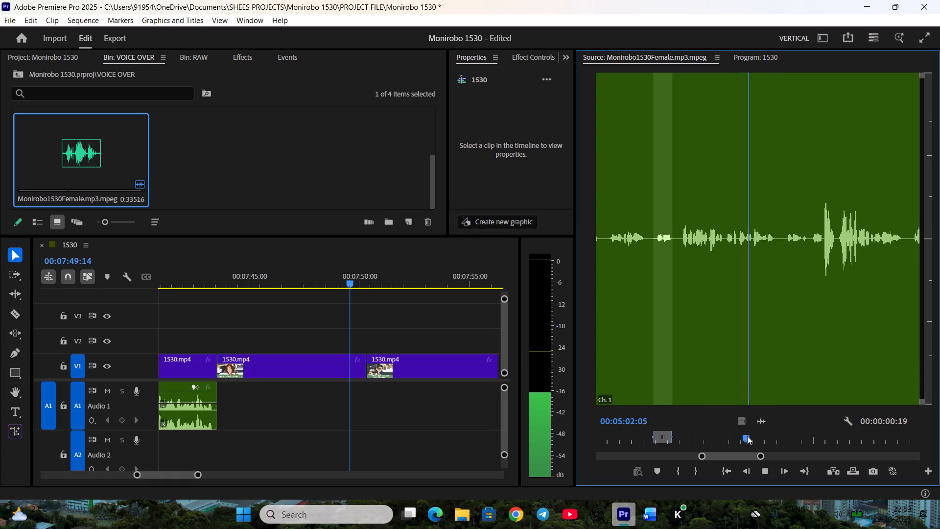
key("space")
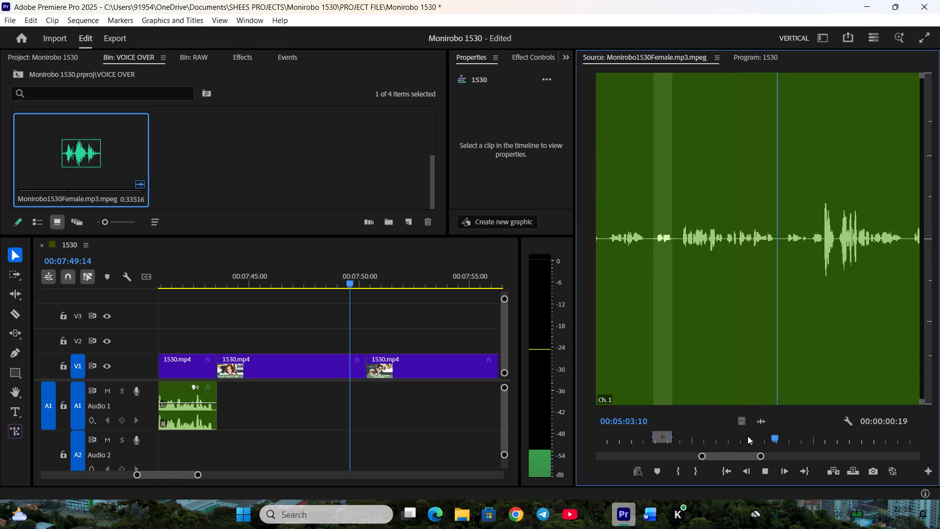
key("o")
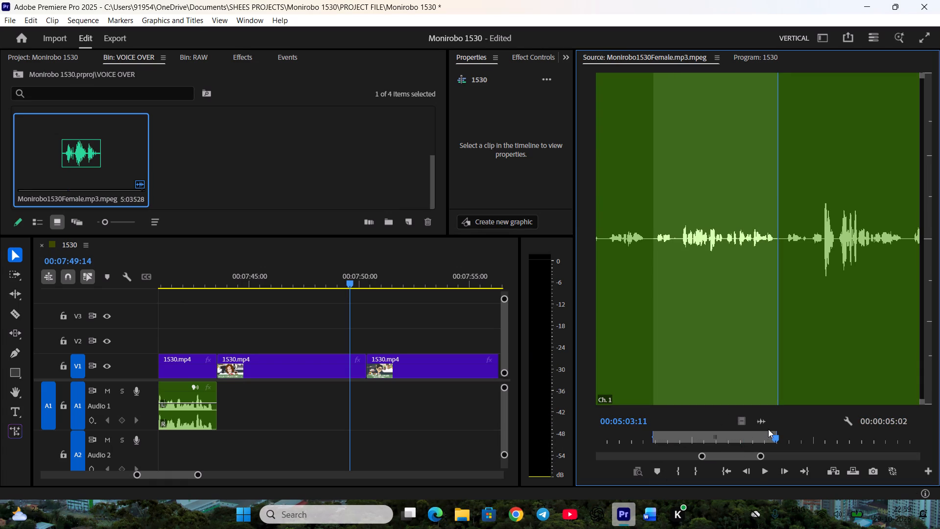
Place Kanami's marked line on Audio 1 at the start of her shot, directly after Satoshi's line, and play it against the subtitles.
left_click_drag(761, 421, 224, 394)
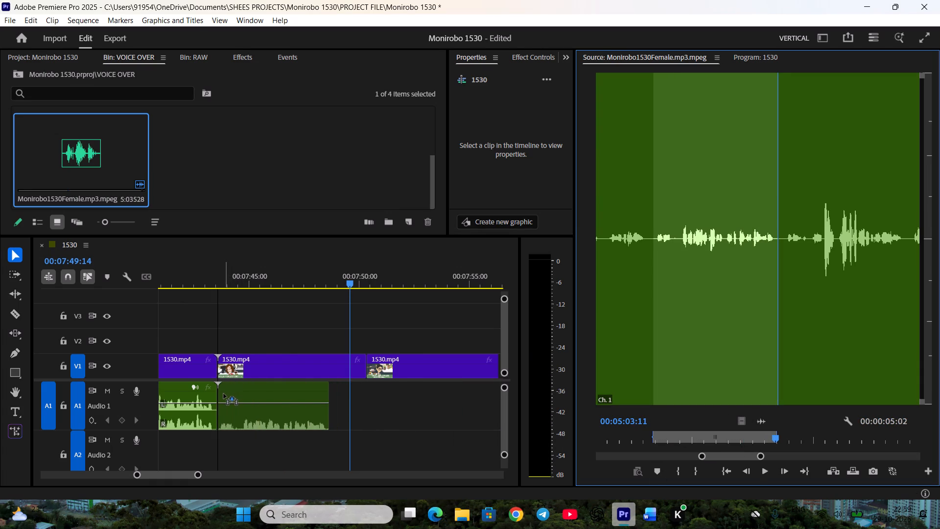
left_click_drag(224, 394, 223, 394)
left_click(259, 279)
key("space")
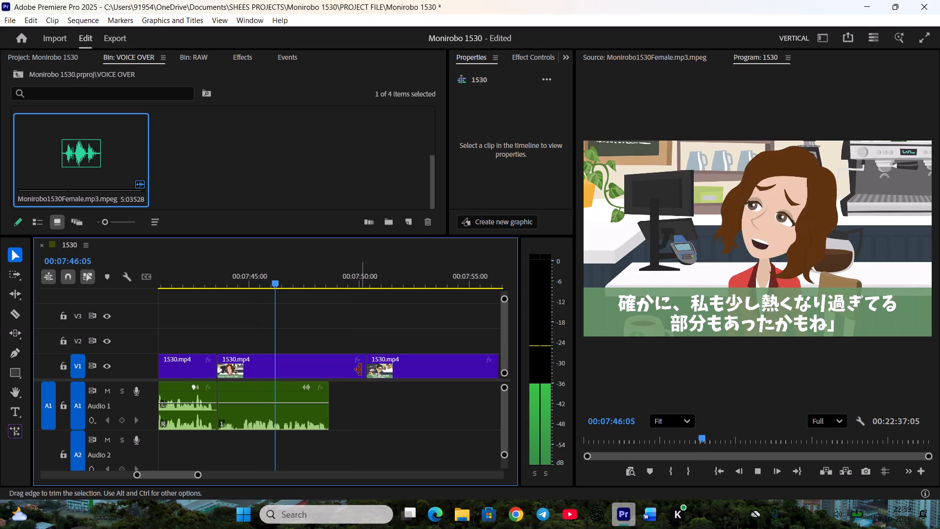
Trim the end of the Kanami shot to the end of her voice line, close the gap after it, and save the project.
left_click_drag(360, 370, 327, 373)
right_click(346, 366)
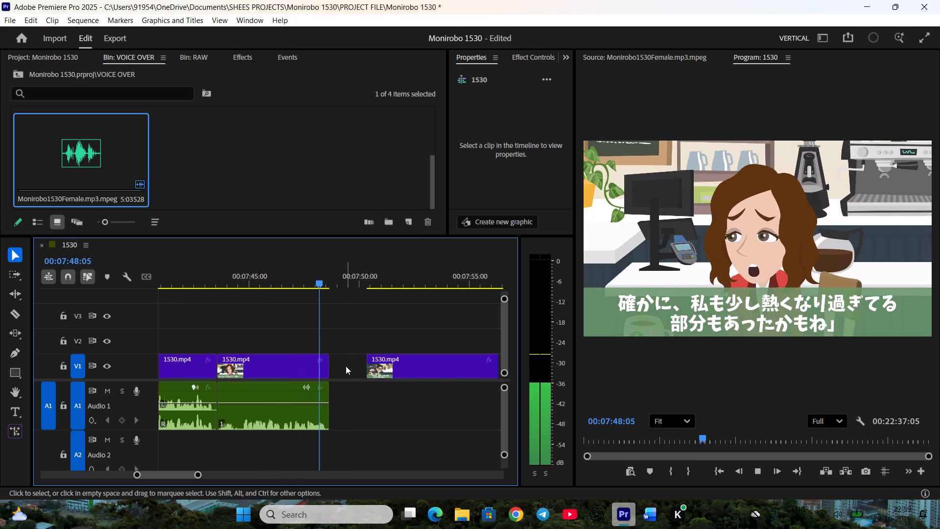
key("space")
left_click(355, 371)
scroll(349, 388, "down", 9)
key("space")
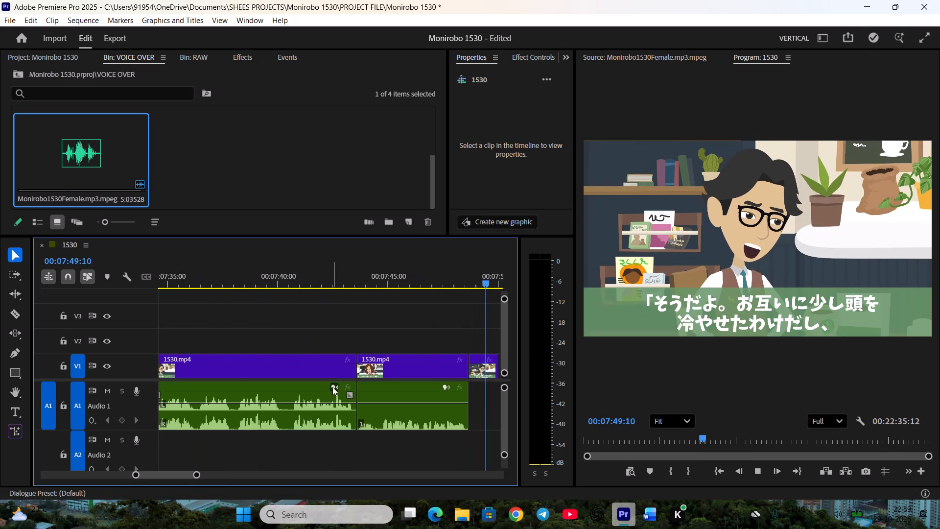
key("space")
scroll(334, 389, "up", 2)
key("ctrl+s")
Scrub through the following Satoshi shot to review its subtitles up to the next Kanami shot, and save the project.
scroll(336, 388, "down", 1)
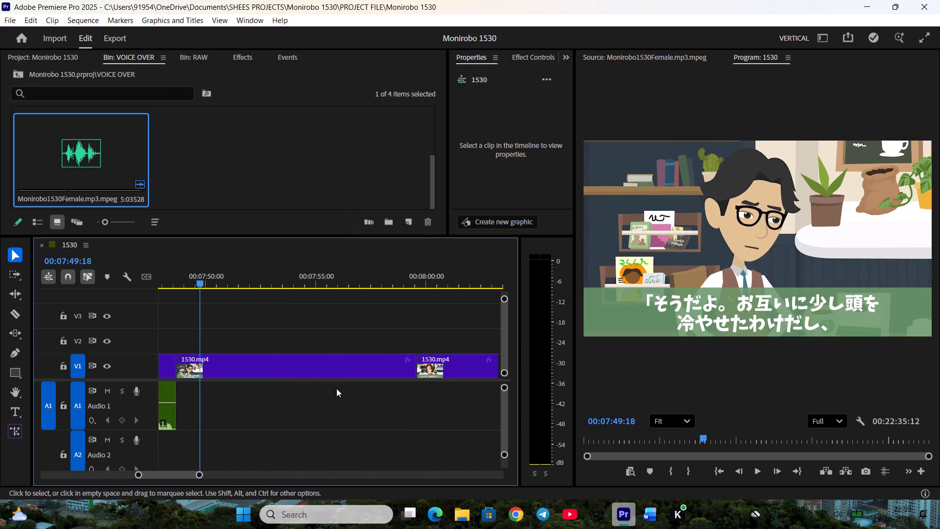
left_click_drag(222, 273, 437, 312)
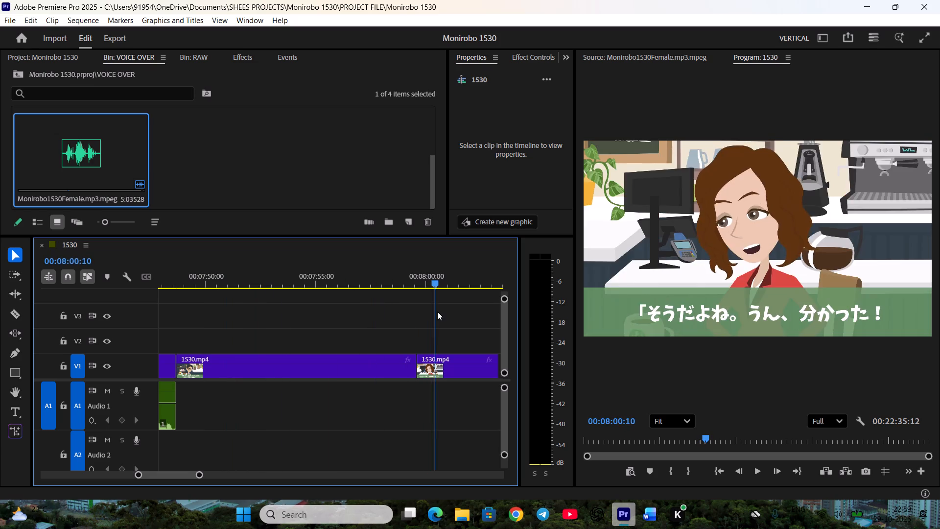
left_click_drag(437, 312, 372, 312)
key("ctrl+s")
Mark Satoshi's "That's right" line in Monirobo1530-SATOSHI.aac from 00:00:39:04 to 00:00:47:14, checking it against the Word script.
scroll(278, 165, "up", 2)
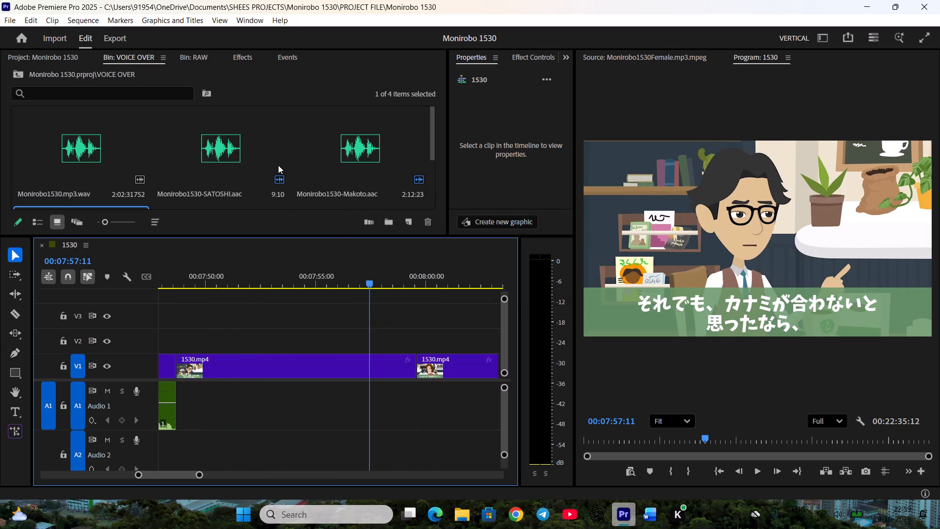
double_click(230, 149)
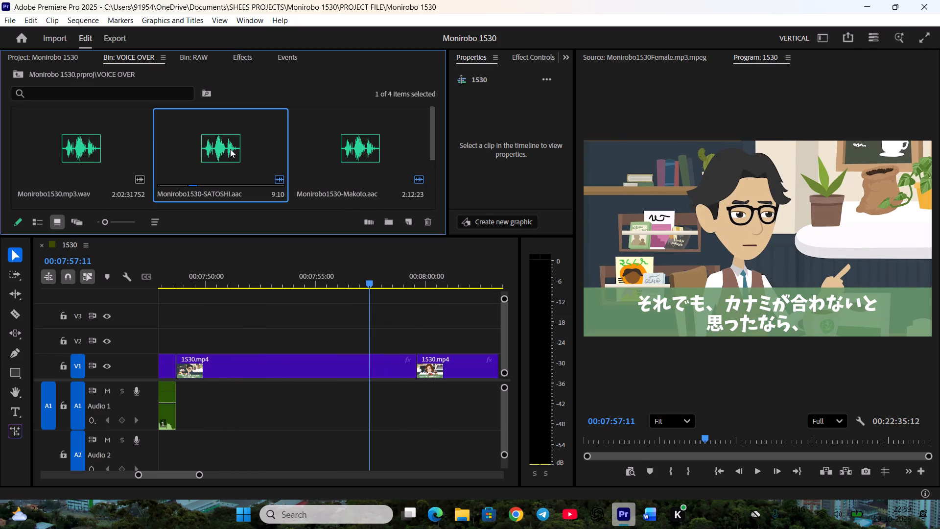
scroll(786, 435, "down", 7)
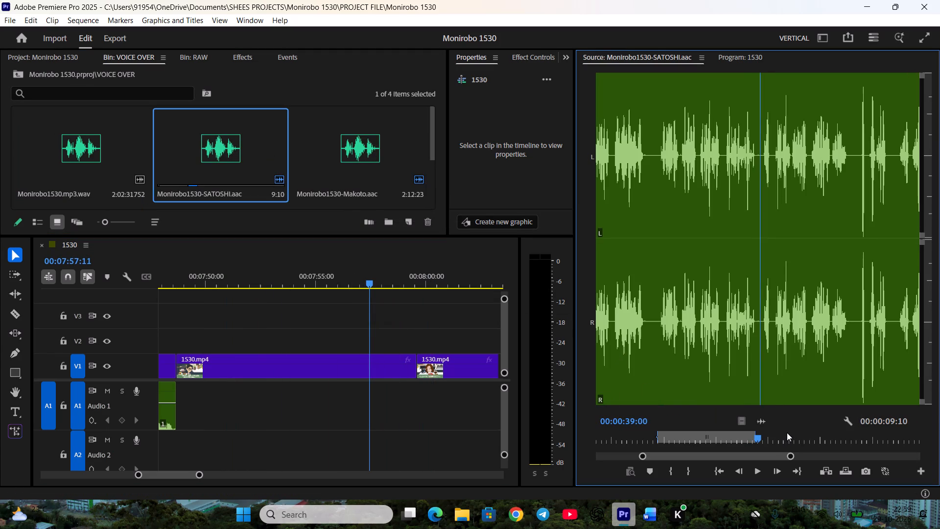
scroll(787, 433, "down", 4)
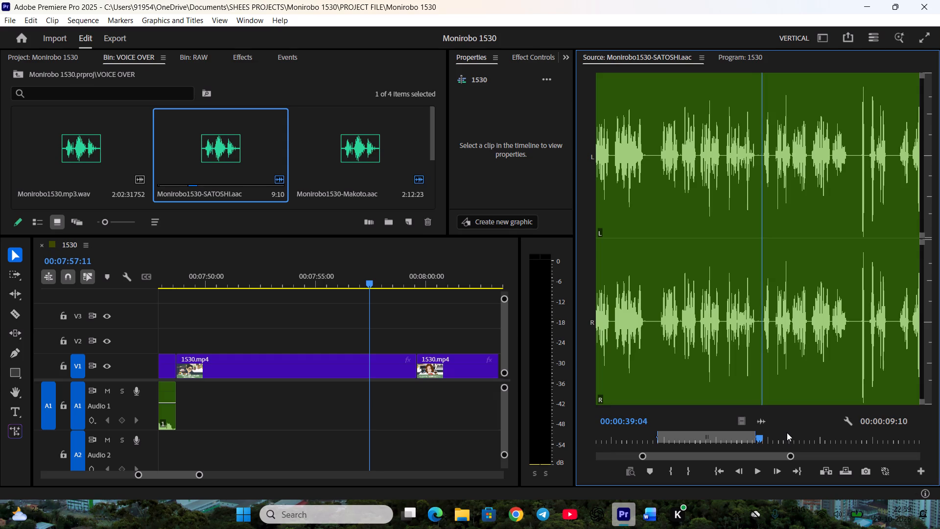
key("i")
key("space")
left_click(651, 511)
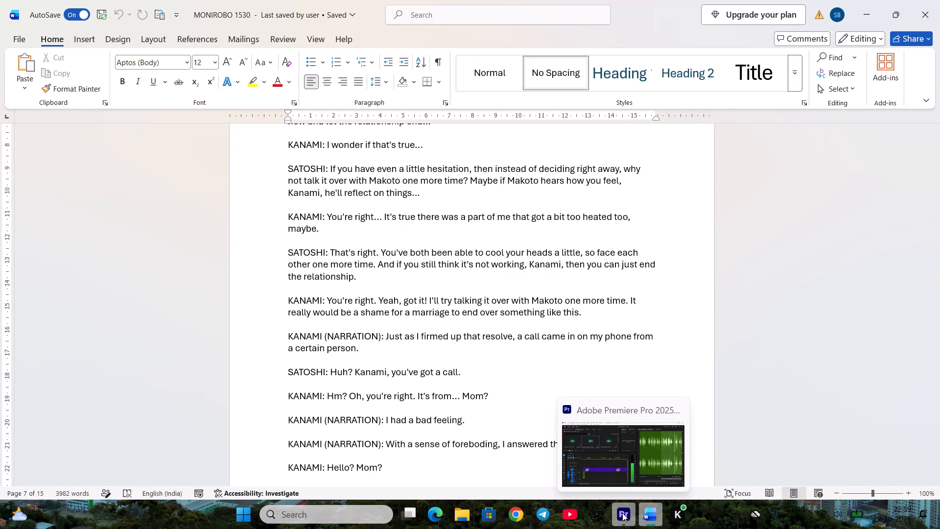
left_click(622, 513)
key("space")
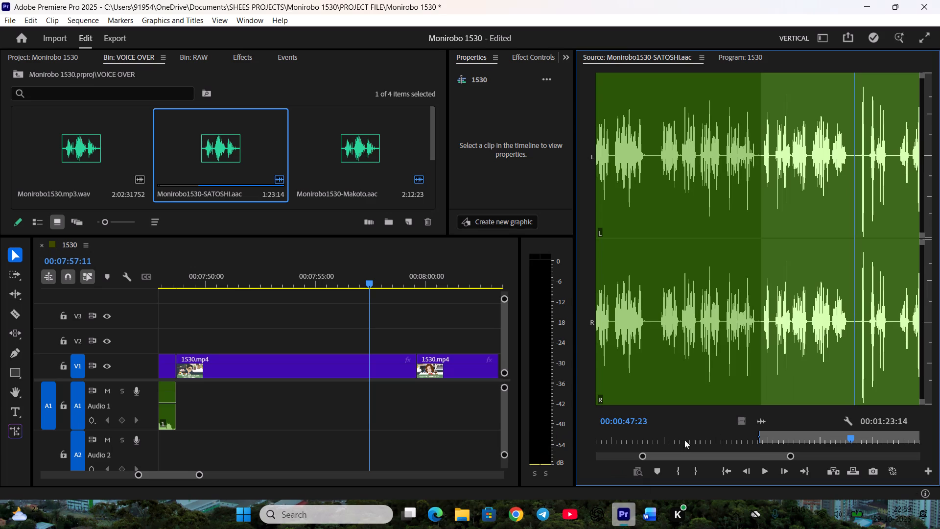
scroll(833, 438, "up", 10)
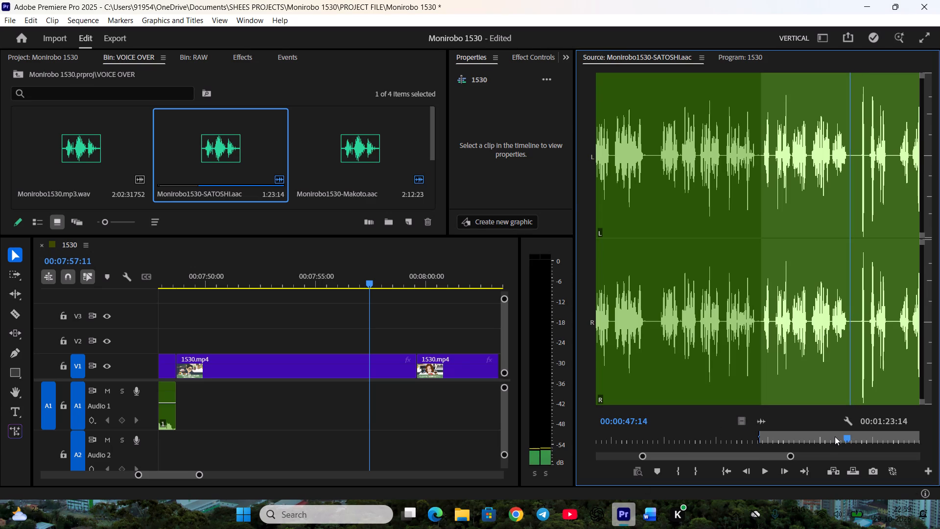
key("o")
Place Satoshi's marked line on Audio 1 at the start of his shot, directly after Kanami's line.
left_click_drag(761, 421, 337, 395)
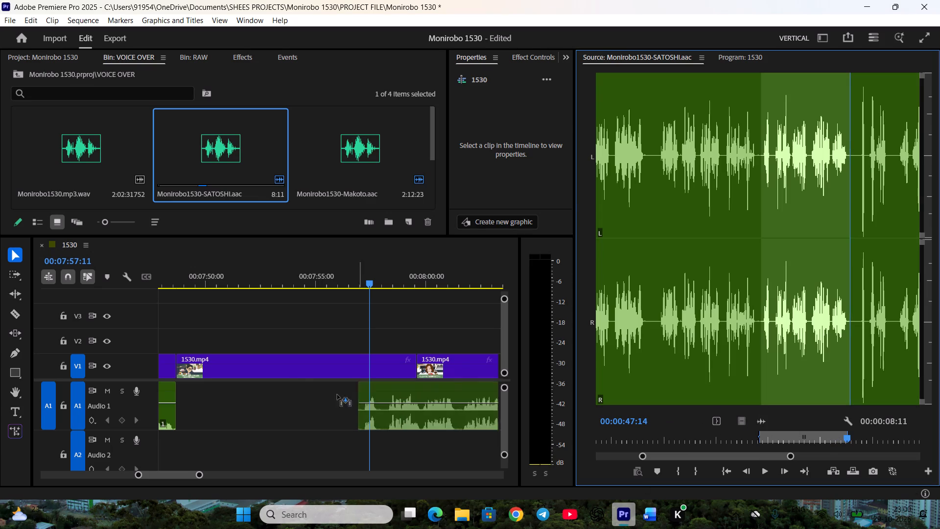
left_click_drag(337, 395, 181, 388)
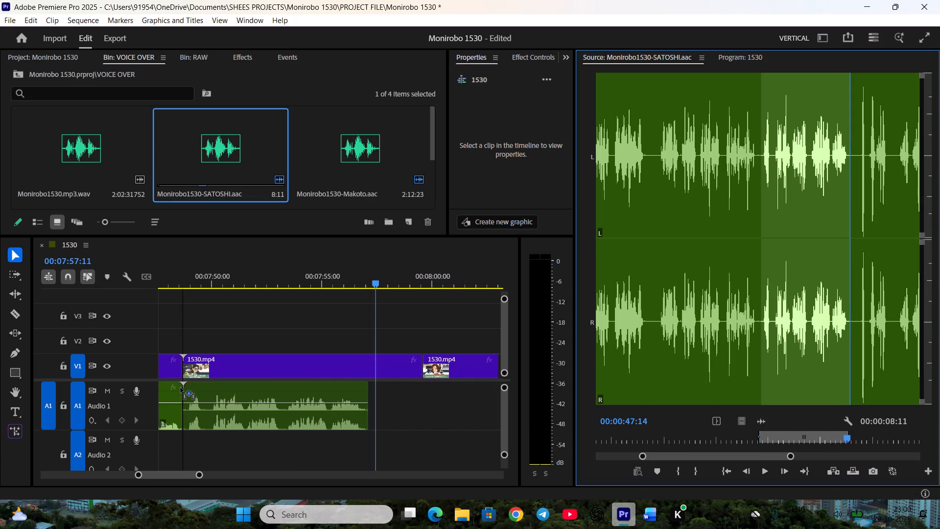
left_click_drag(181, 388, 180, 388)
Trim the end of the Satoshi shot to the end of his voice line, close the gap after it, and save the project.
left_click(351, 266)
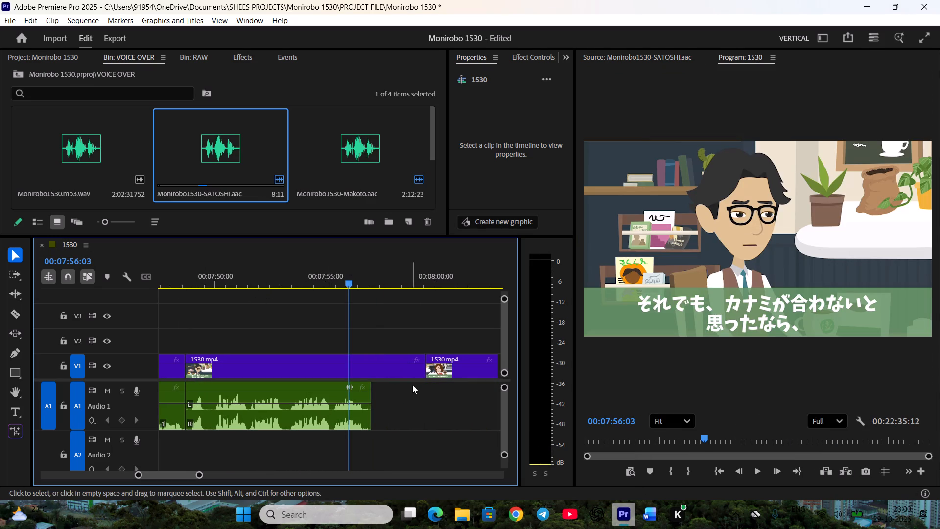
left_click_drag(425, 370, 371, 373)
right_click(390, 364)
left_click(404, 370)
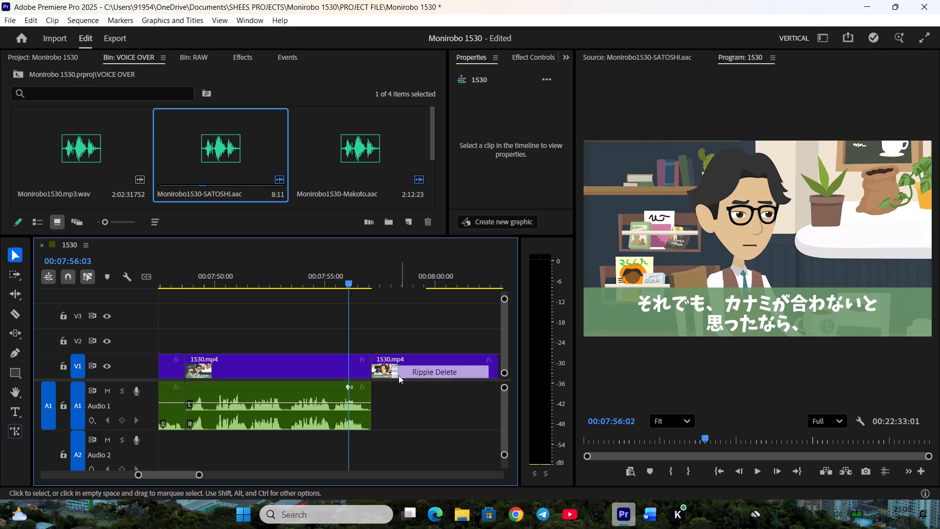
scroll(391, 387, "down", 6)
key("ctrl+s")
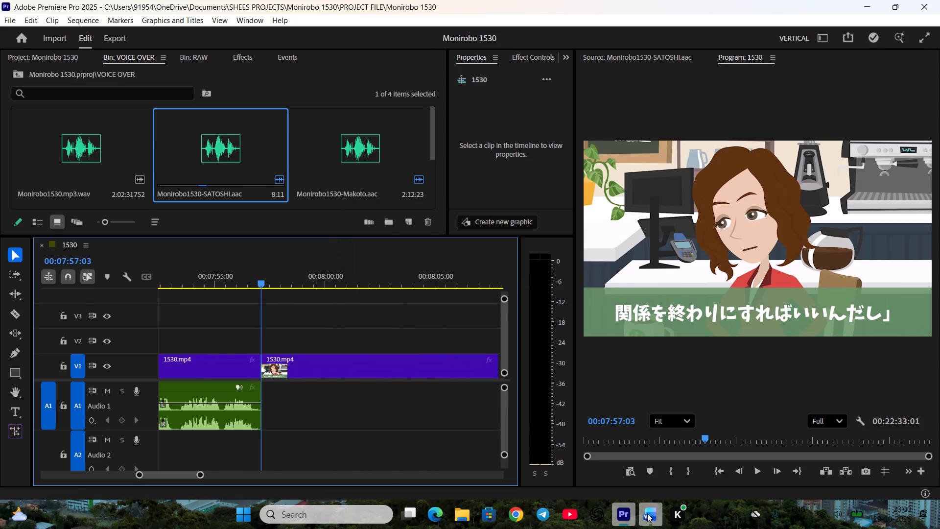
Read the upcoming script lines in Word, play the cut from Satoshi's shot into the next Kanami shot, and save the project.
left_click(644, 514)
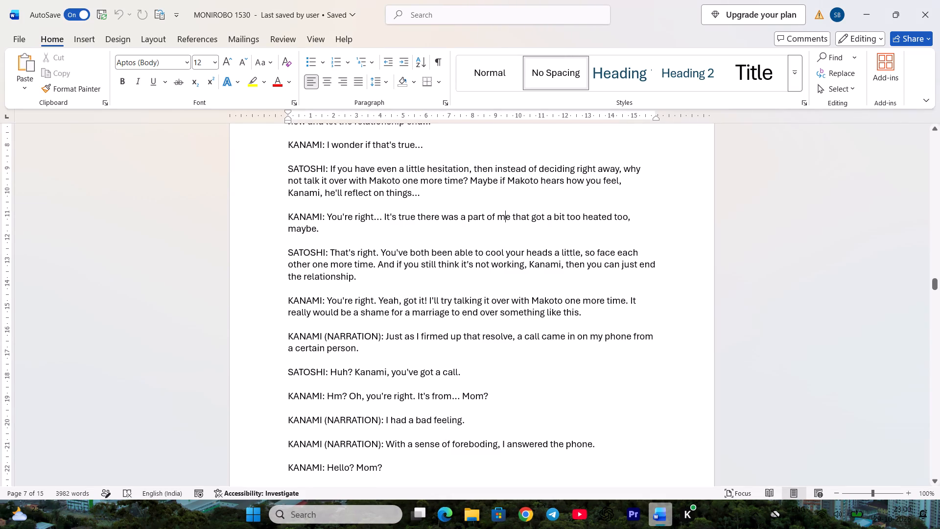
scroll(586, 381, "down", 2)
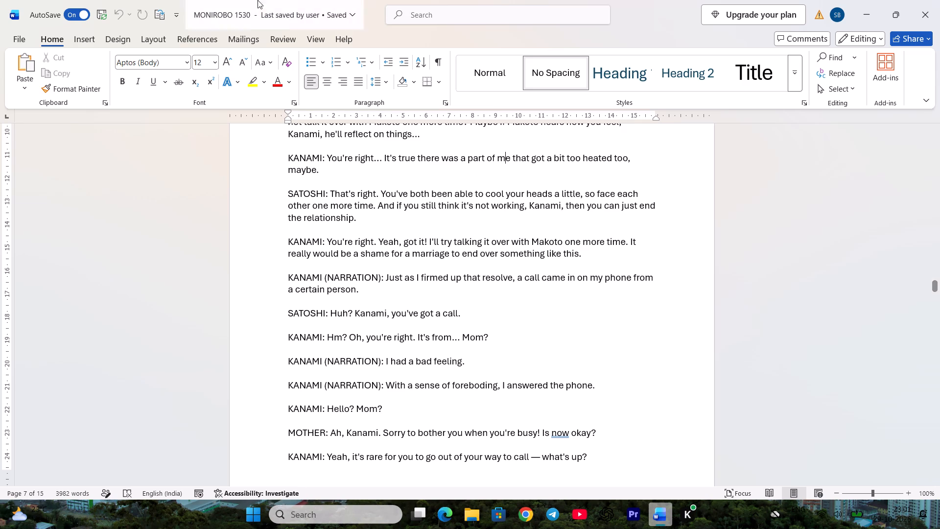
left_click(632, 528)
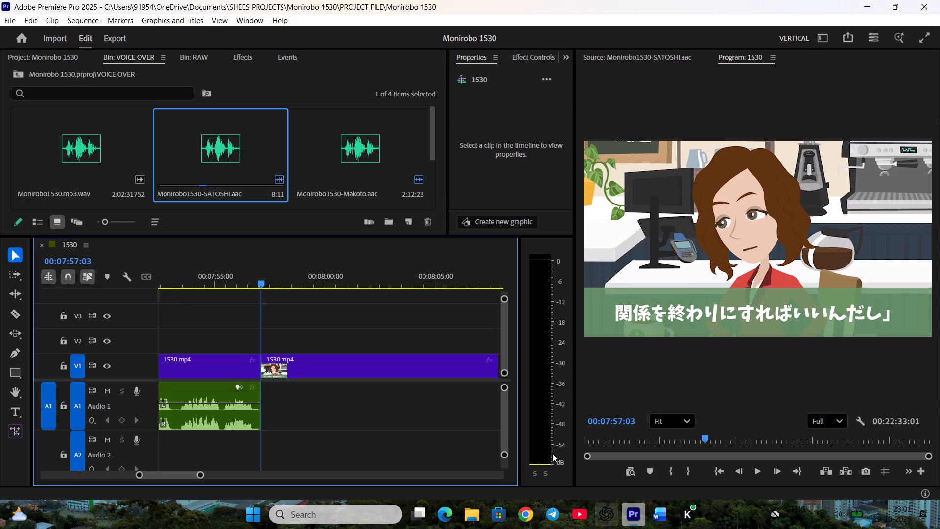
left_click(228, 281)
key("space")
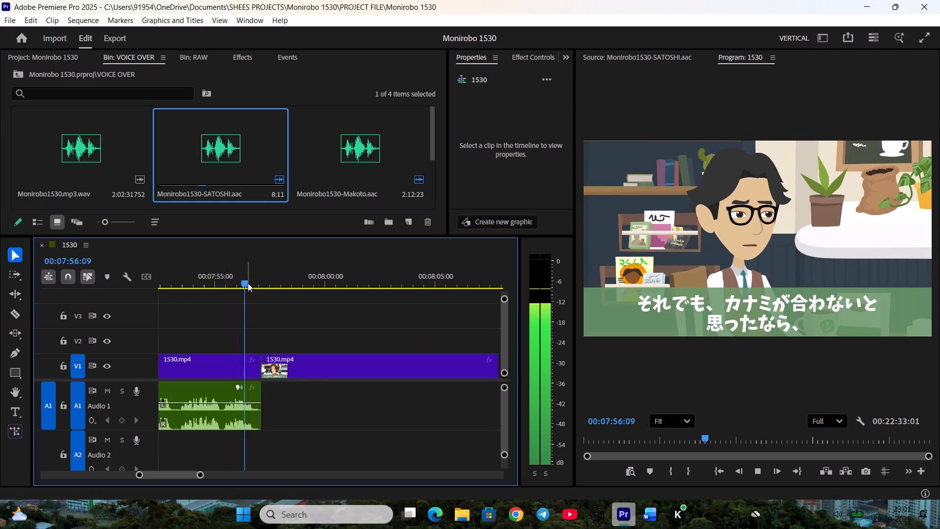
scroll(276, 293, "down", 5)
key("space")
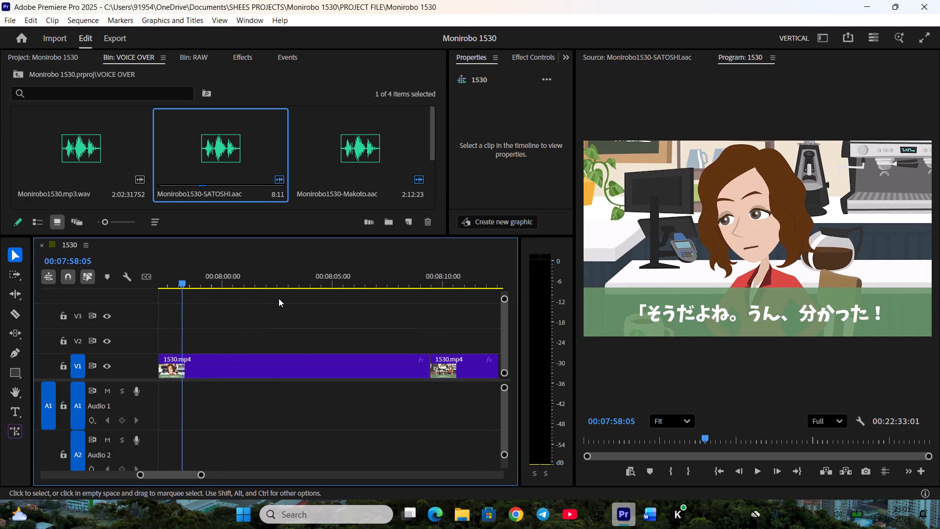
scroll(279, 298, "down", 2)
scroll(278, 299, "up", 3)
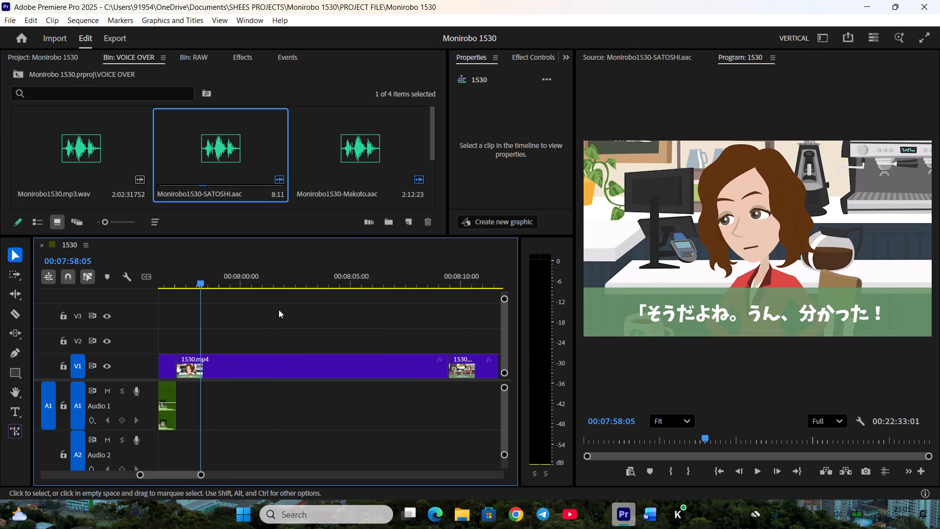
key("ctrl+s")
left_click_drag(212, 269, 492, 313)
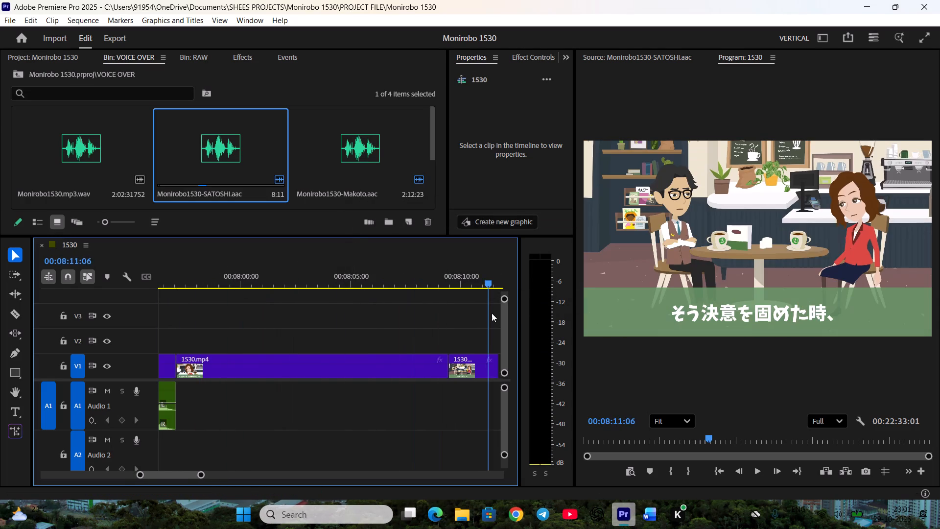
left_click_drag(492, 313, 465, 317)
key("space")
scroll(444, 325, "down", 9)
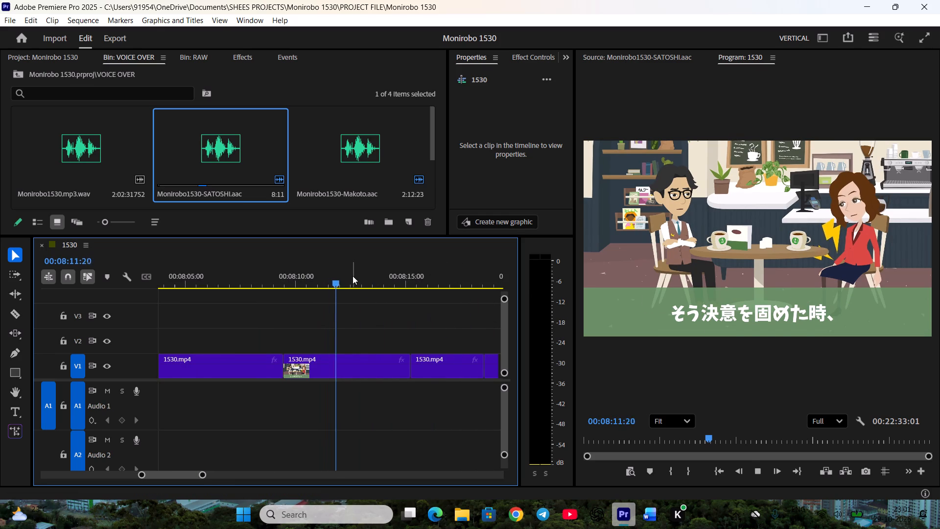
left_click_drag(352, 276, 442, 296)
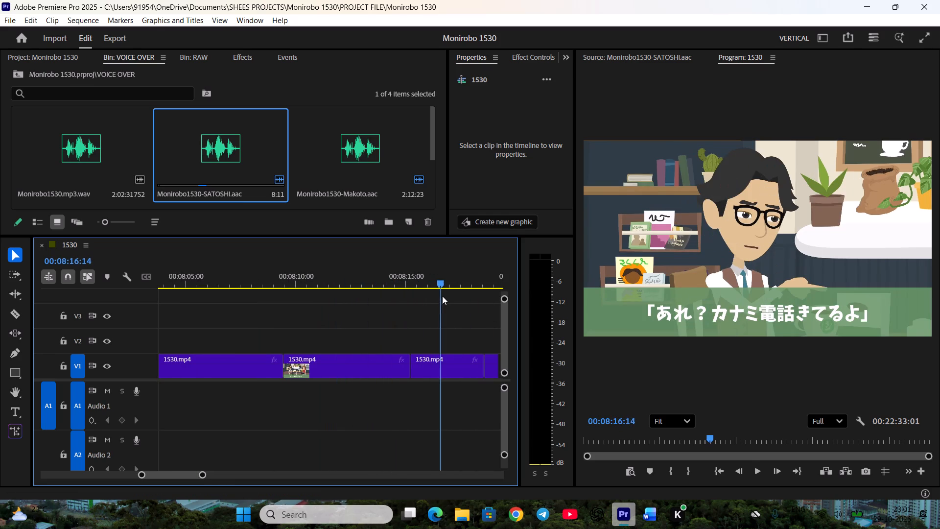
left_click_drag(442, 296, 386, 305)
scroll(386, 307, "up", 5)
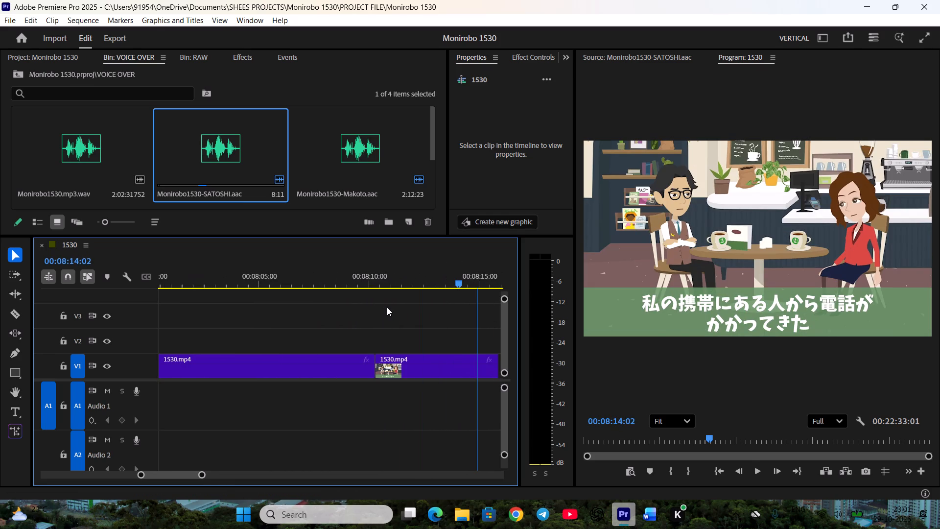
key("minus")
scroll(389, 308, "down", 1)
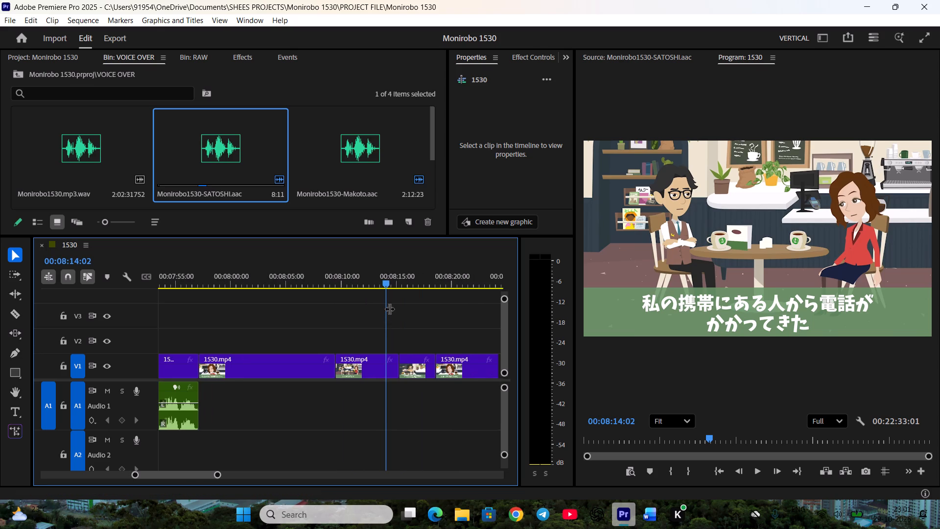
key("ctrl+s")
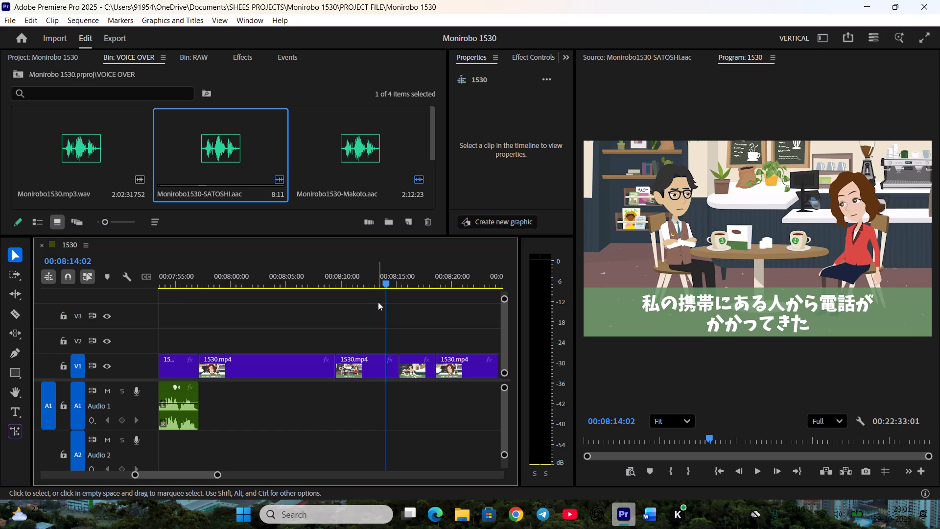
key("ctrl+s")
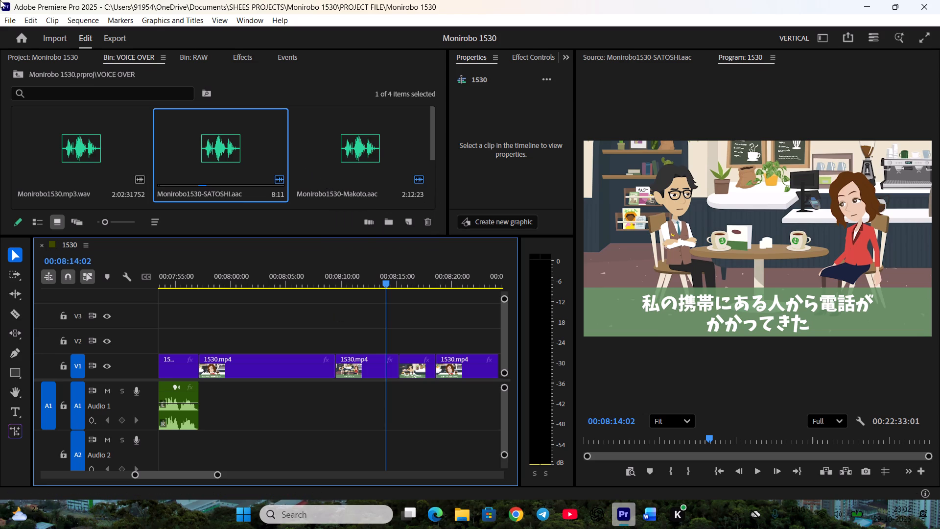
key("ctrl+s")
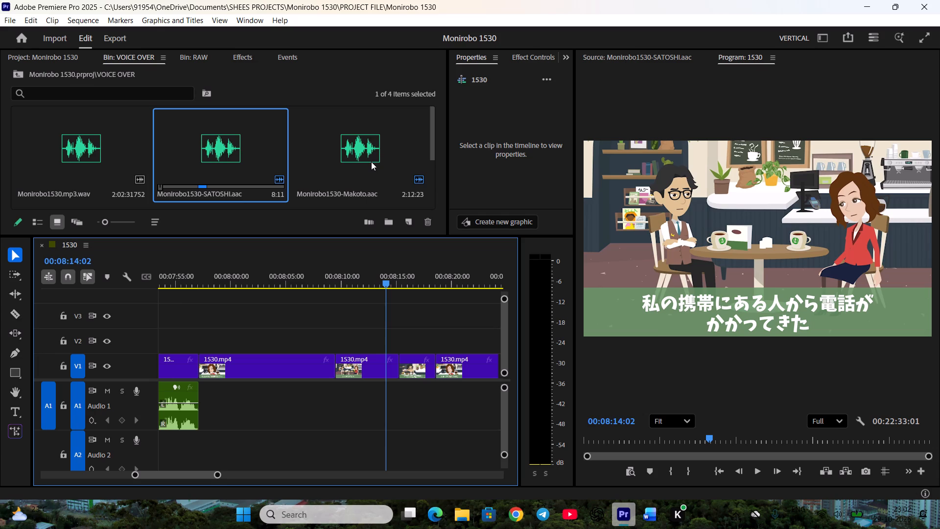
Open Monirobo1530Female.mp3.mpeg and set the In point of Kanami's next "You're right" line at 00:05:03:17.
scroll(219, 151, "down", 2)
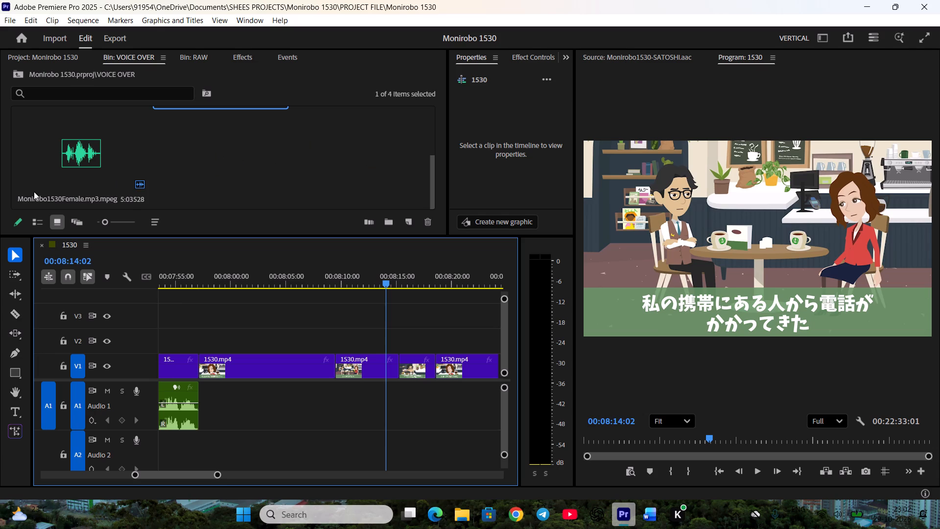
left_click(26, 193)
double_click(76, 165)
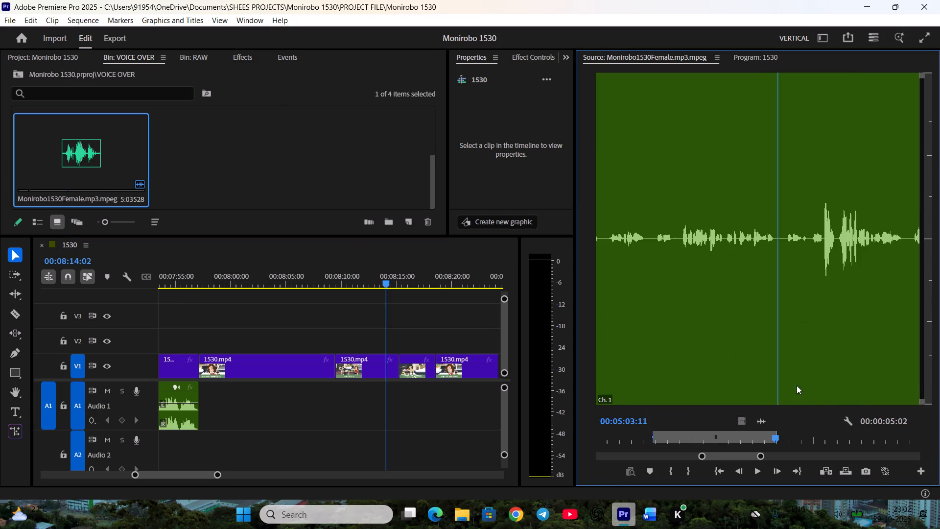
key("space")
key("space")
scroll(797, 427, "up", 2)
key("i")
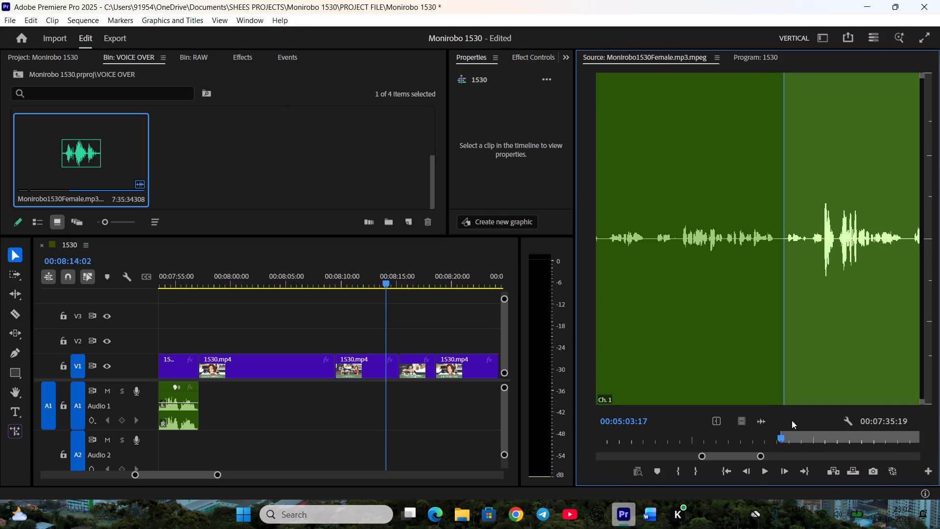
Check the start of Kanami's "You're right" line against the Word script, mark its In point again at 00:05:03:17, and save the project.
key("space")
left_click(648, 517)
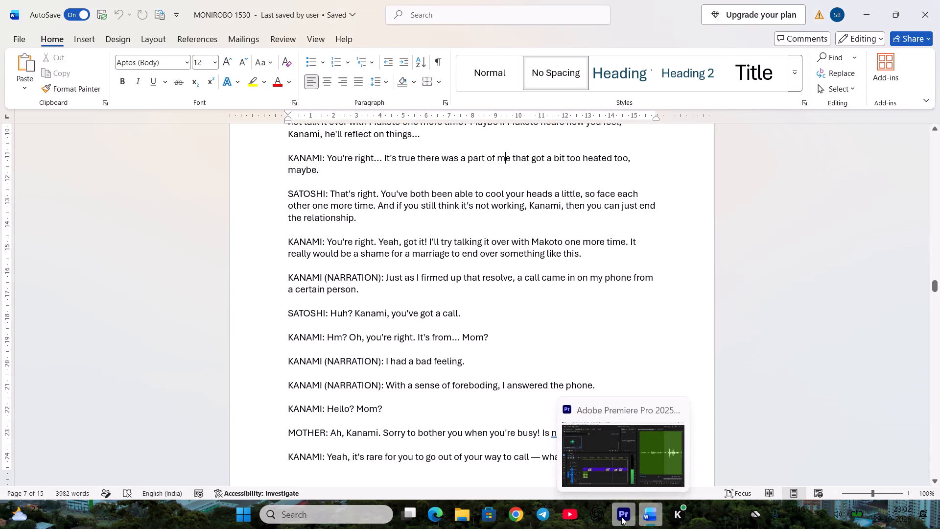
left_click(621, 517)
key("space")
left_click(736, 459)
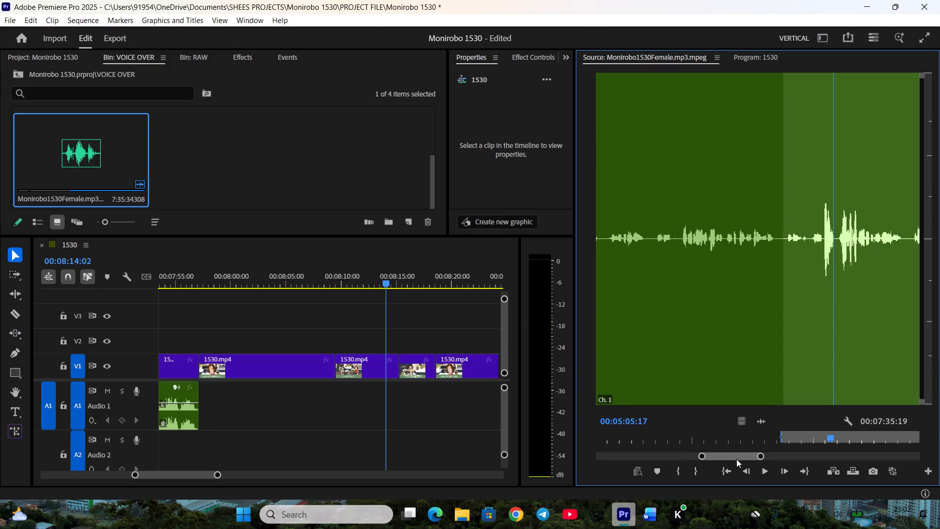
left_click_drag(669, 434, 664, 435)
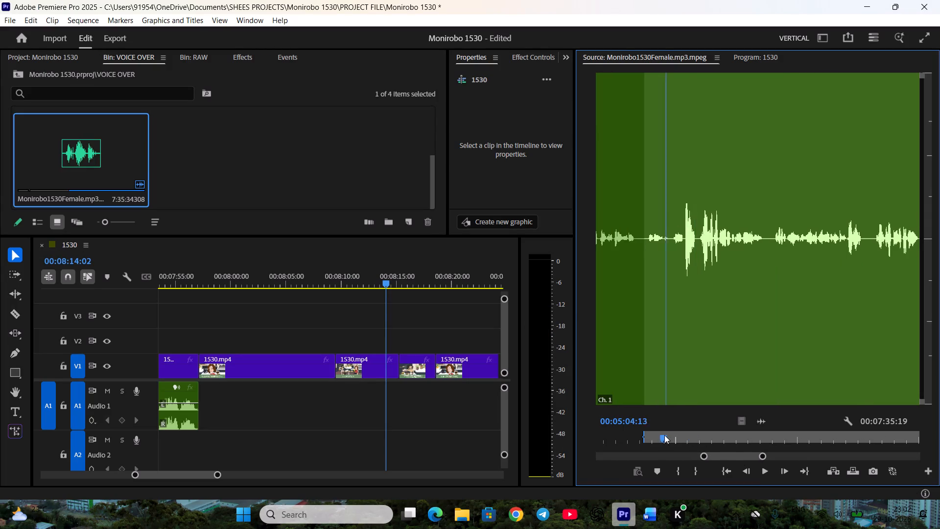
left_click_drag(664, 435, 657, 437)
key("ctrl+s")
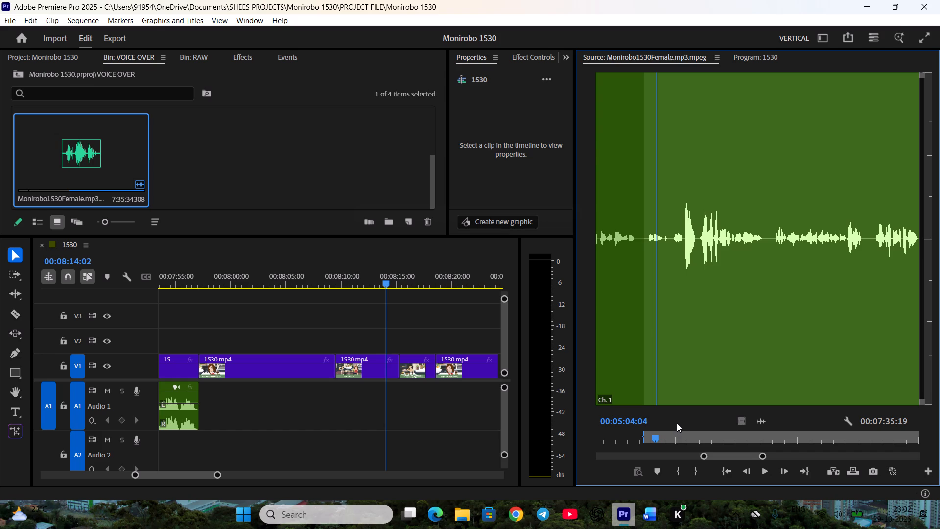
scroll(683, 443, "up", 11)
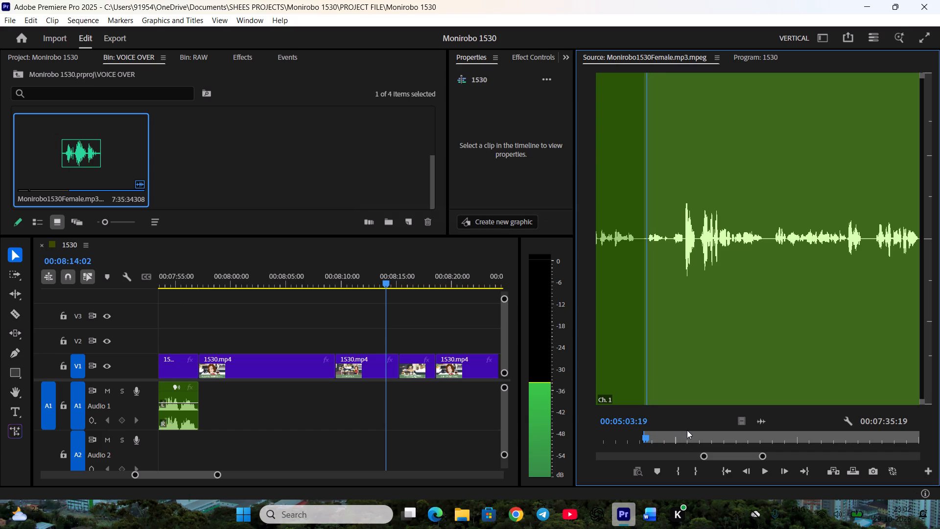
scroll(687, 430, "up", 1)
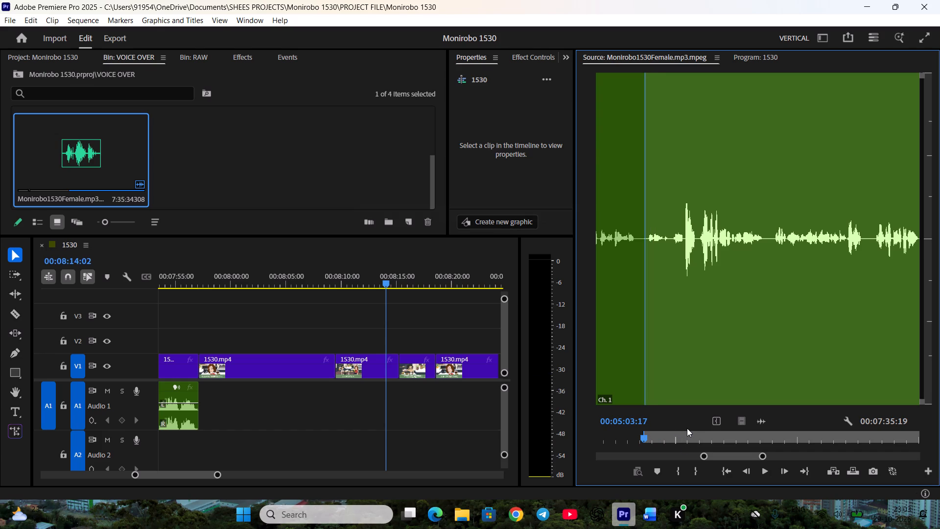
key("i")
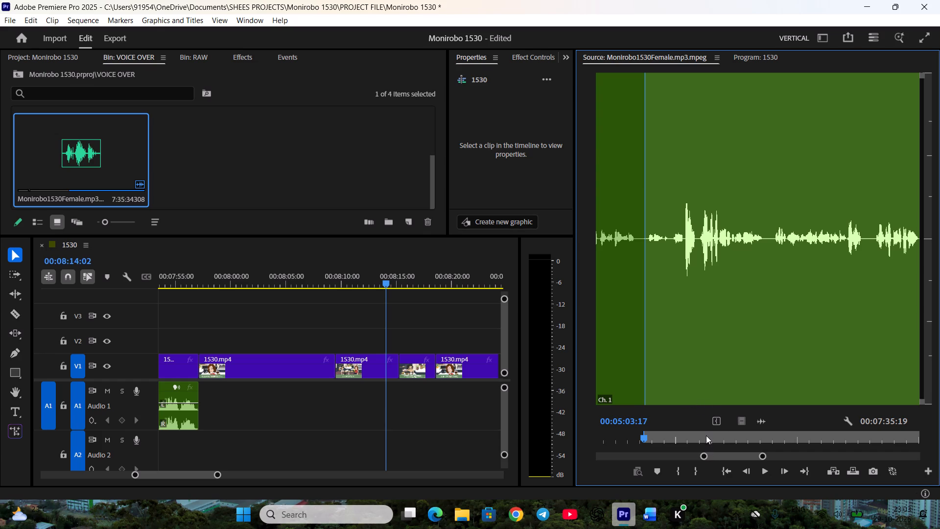
key("ctrl+s")
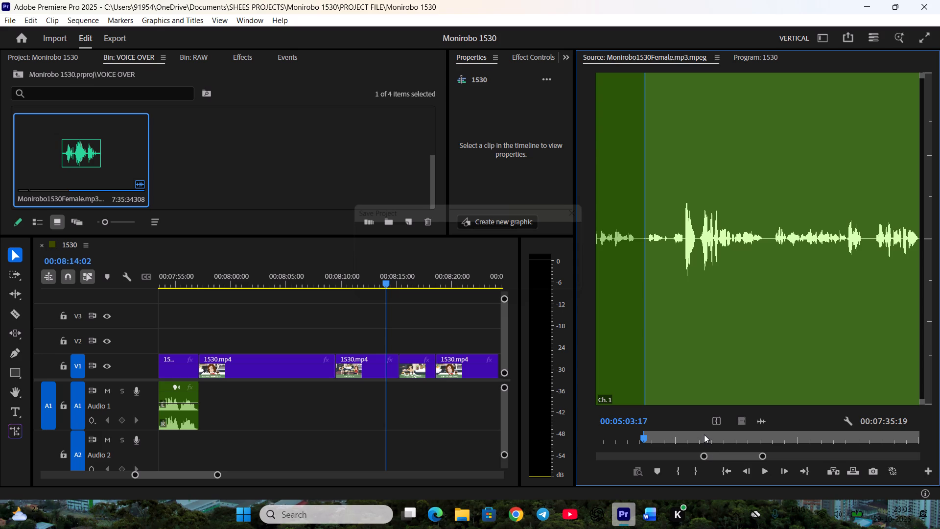
Play Kanami's line and narration against the Word script and set the Out point at 00:05:17:17, after "a certain person".
key("space")
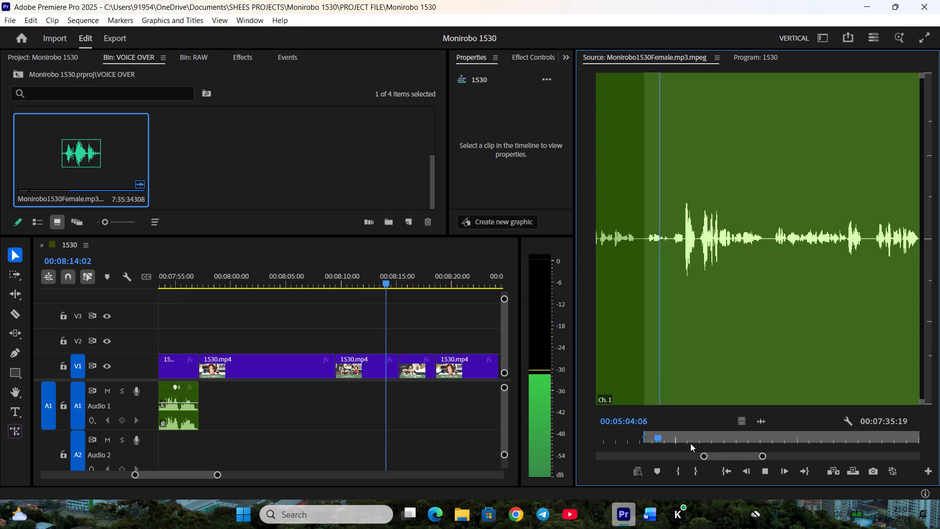
left_click(646, 515)
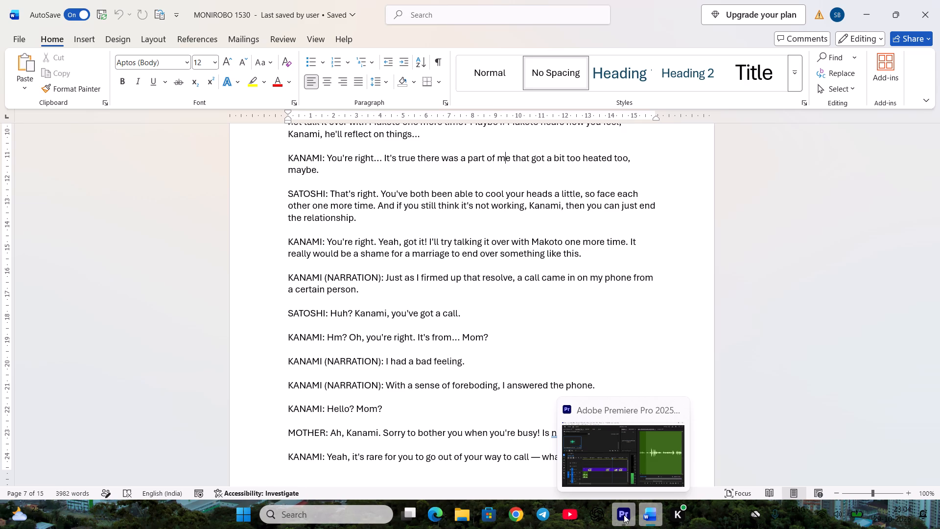
left_click(624, 515)
key("space")
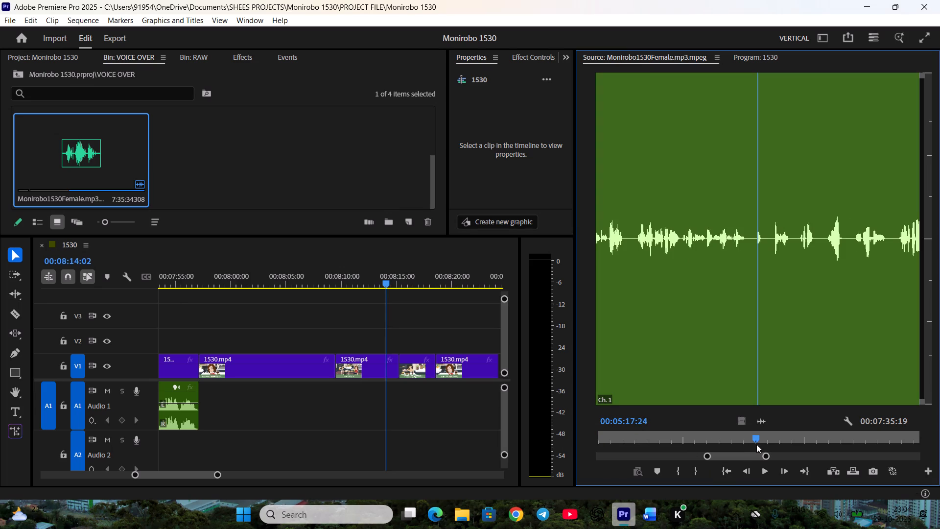
left_click(697, 434)
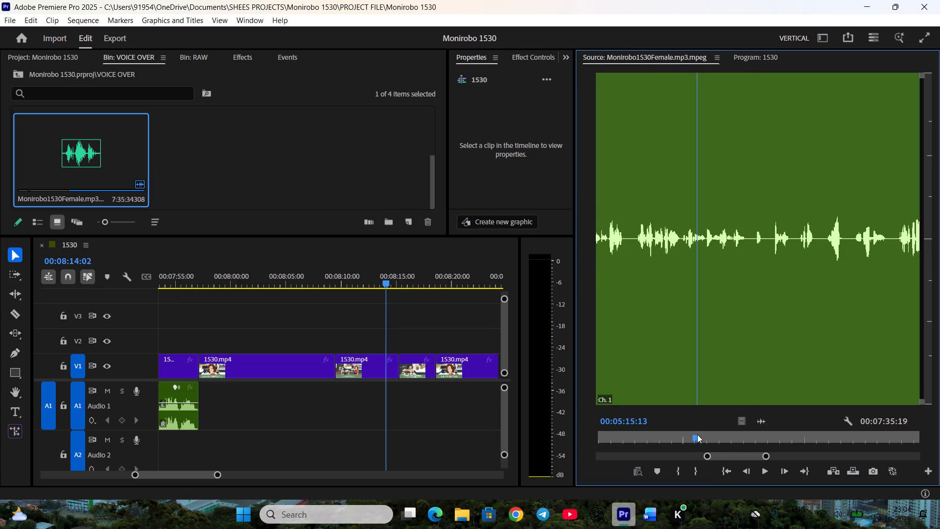
key("space")
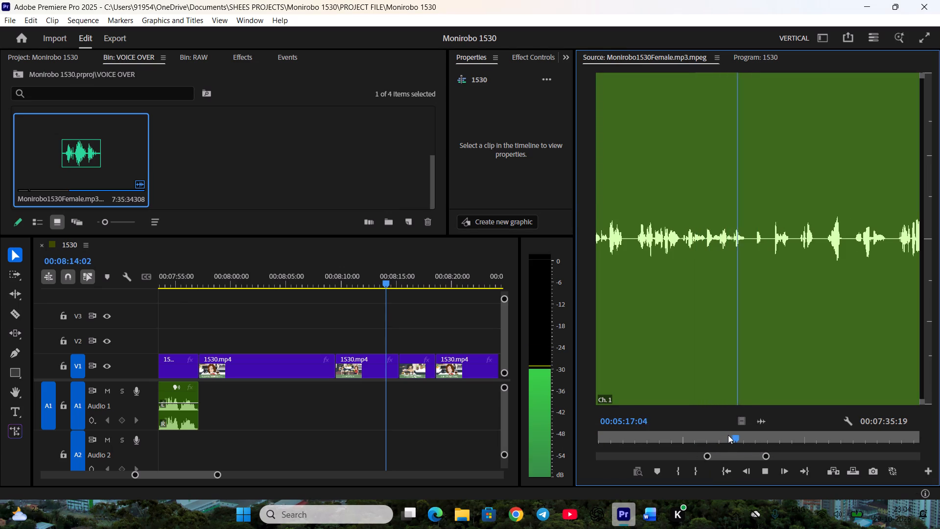
key("space")
key("o")
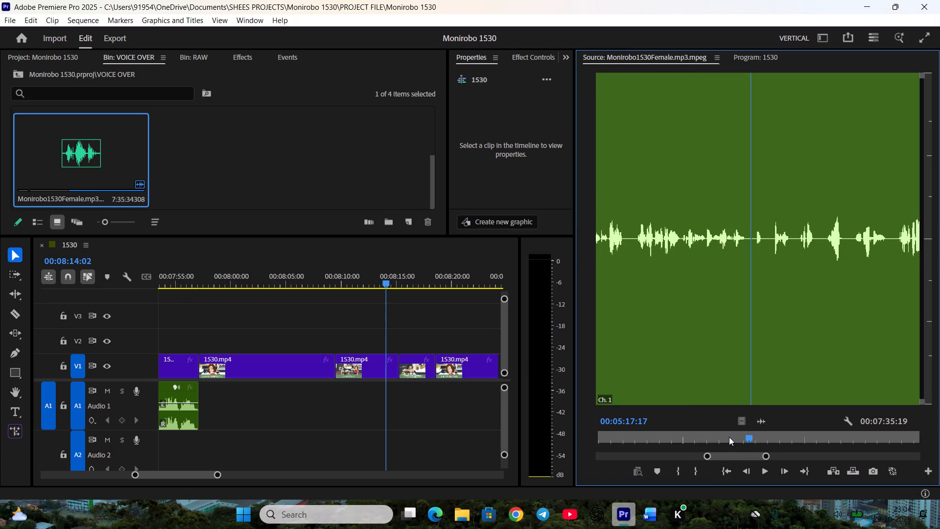
Place the marked voice section on Audio 1 directly after Satoshi's line and fine-tune its end to about 00:08:11:04.
left_click_drag(761, 423, 230, 400)
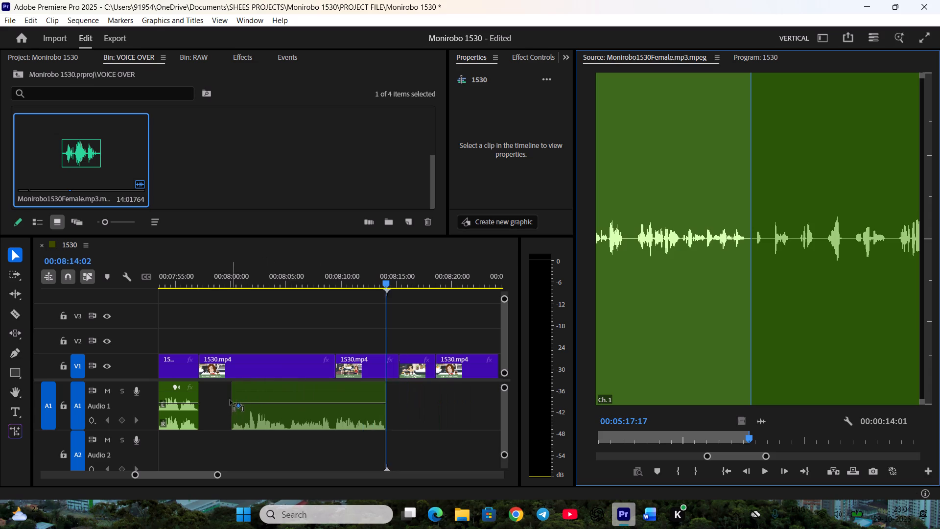
left_click_drag(230, 400, 204, 401)
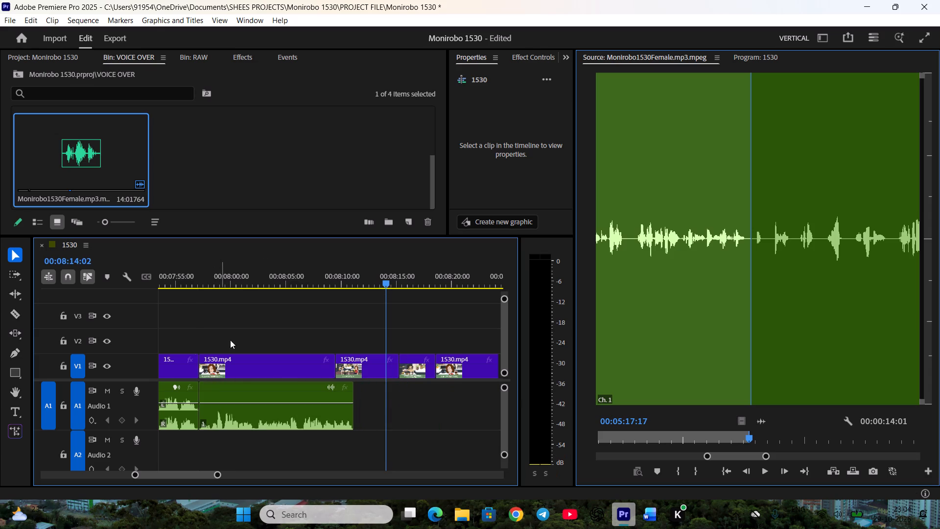
left_click_drag(352, 426, 360, 426)
key("equal")
scroll(378, 427, "up", 2)
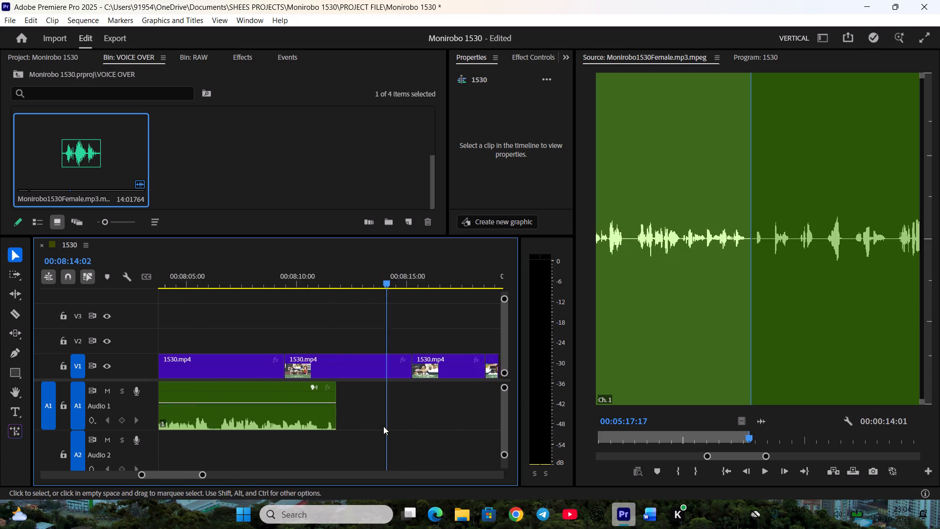
scroll(383, 426, "up", 5)
left_click_drag(408, 420, 397, 420)
left_click(405, 442)
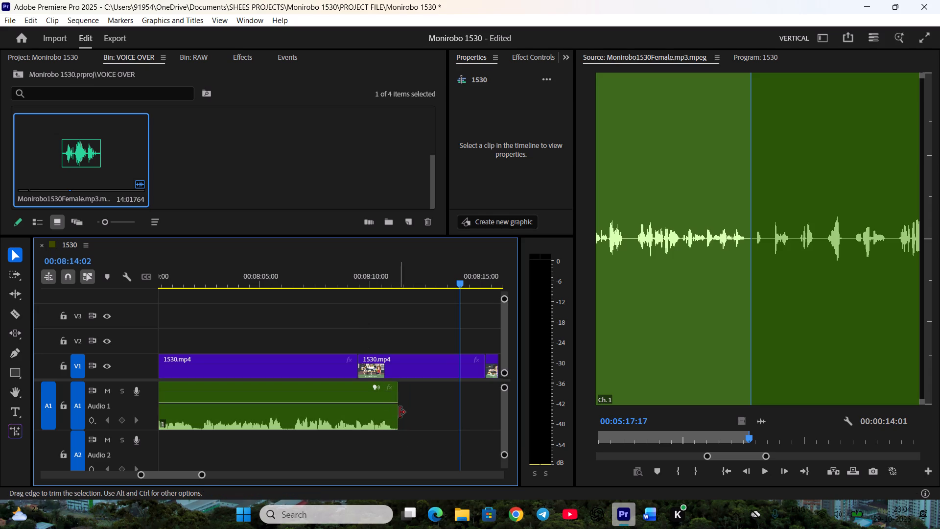
left_click(399, 412)
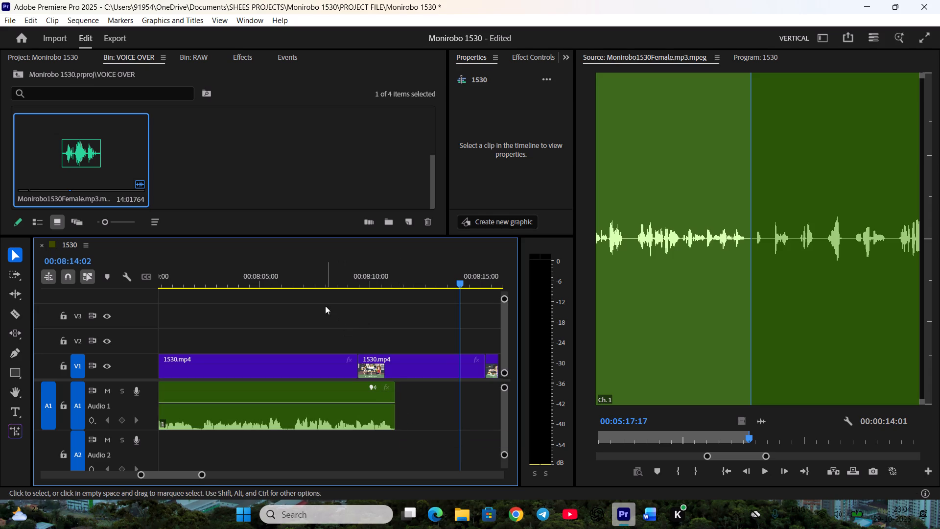
Move the café two-shot over the end of Kanami's shot to start at 00:08:06:05, and trim its end to the end of the narration.
left_click_drag(318, 282, 288, 298)
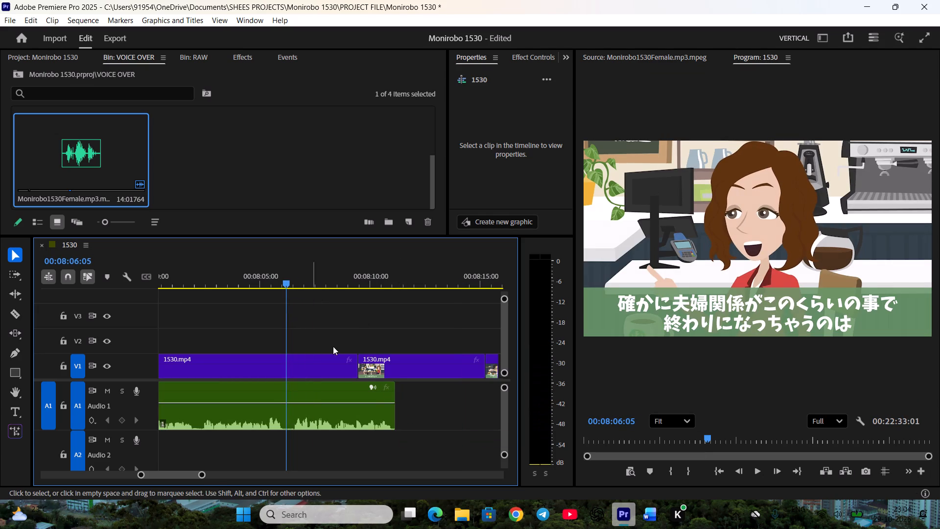
left_click_drag(390, 370, 322, 369)
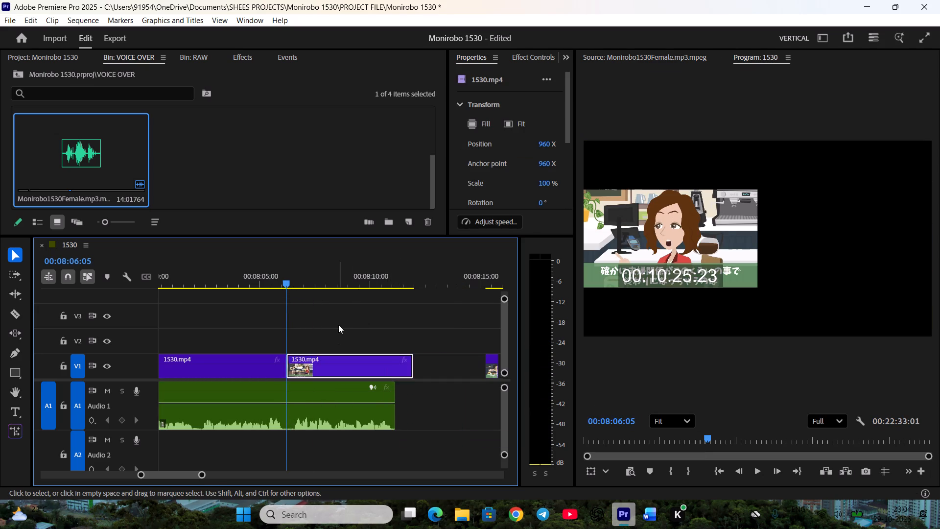
left_click(338, 325)
key("space")
left_click_drag(409, 373, 393, 372)
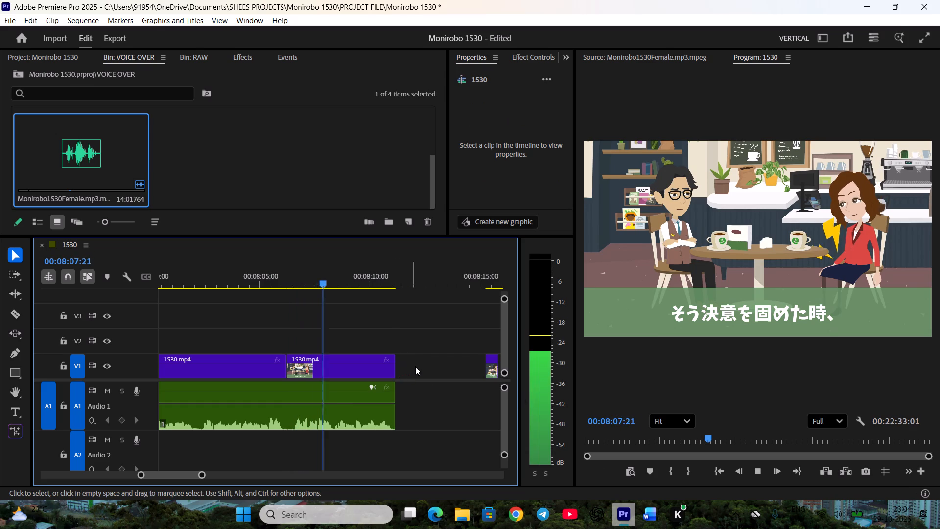
scroll(411, 359, "down", 1)
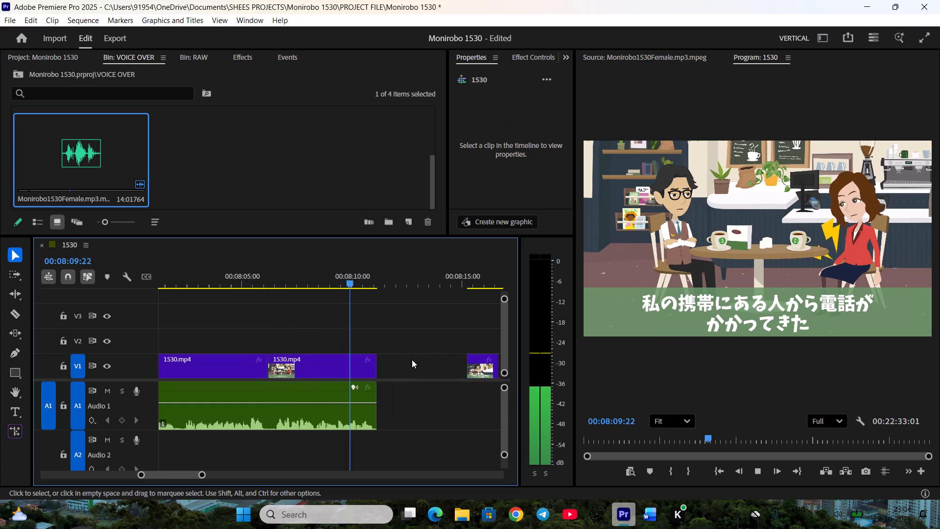
scroll(413, 367, "down", 2)
key("space")
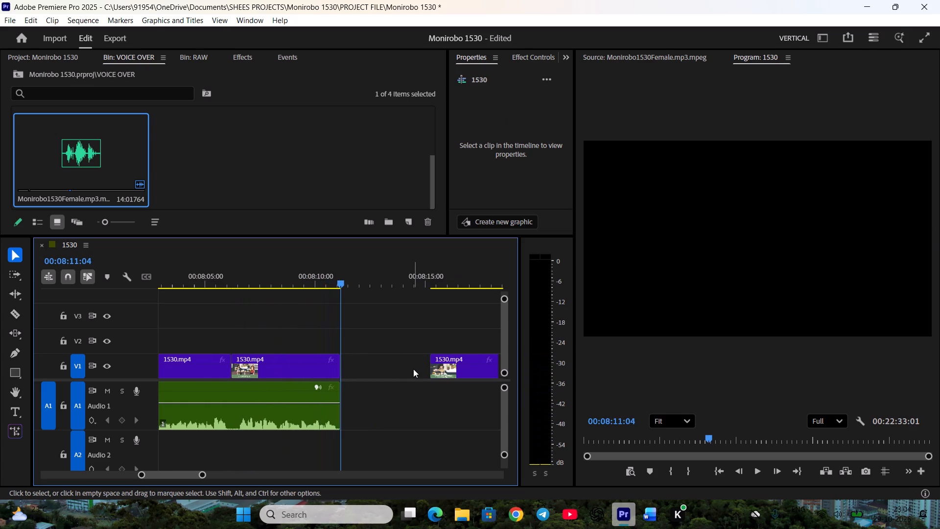
key("ctrl+s")
right_click(391, 362)
left_click(411, 368)
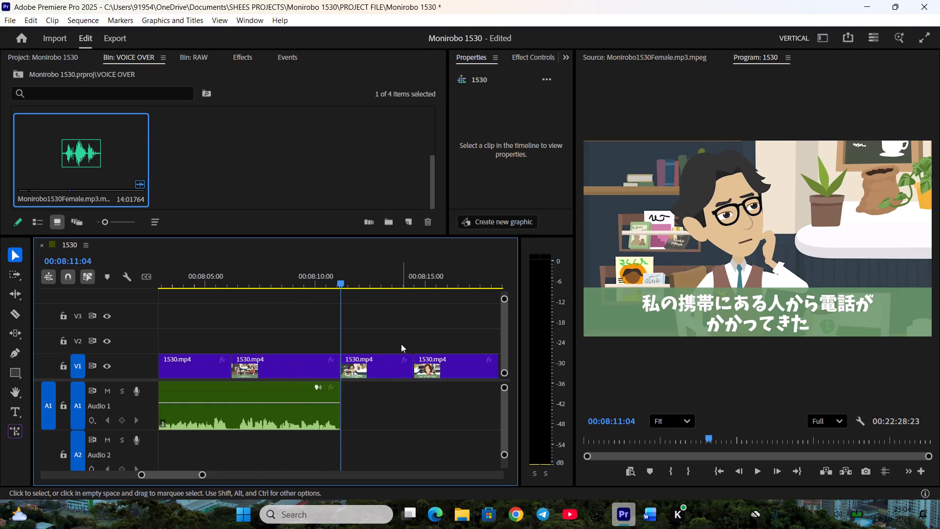
key("ctrl+s")
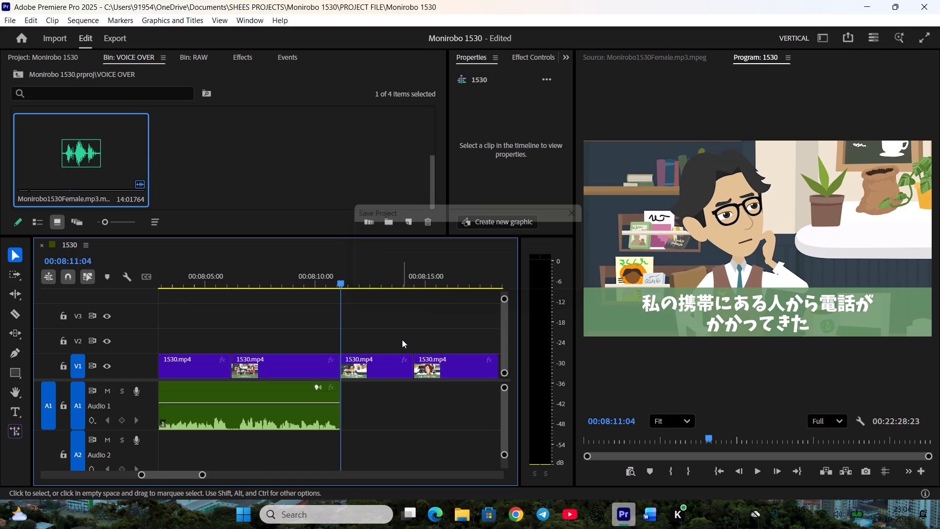
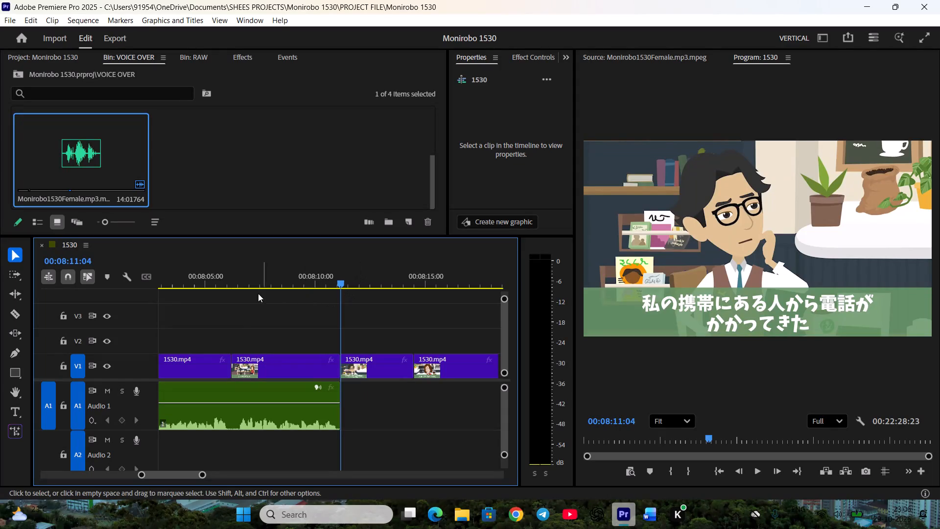
left_click(243, 274)
key("space")
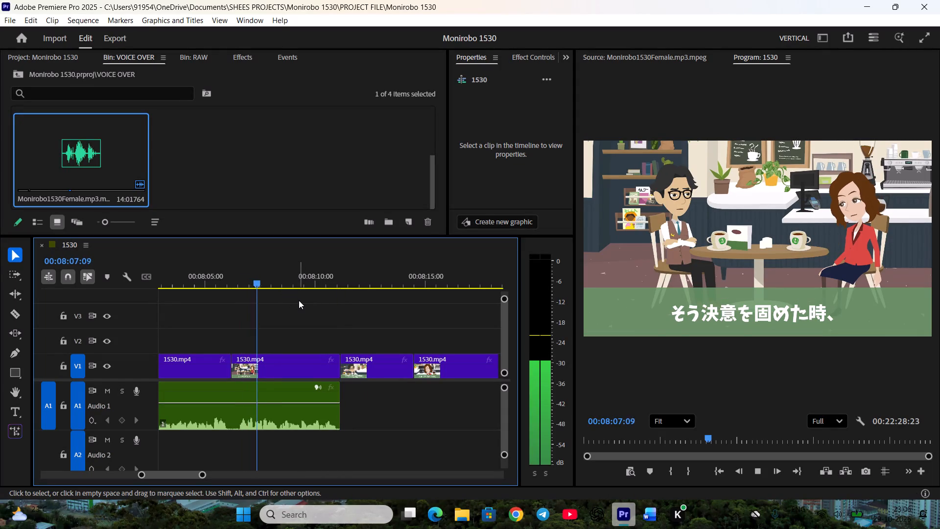
scroll(308, 307, "down", 2)
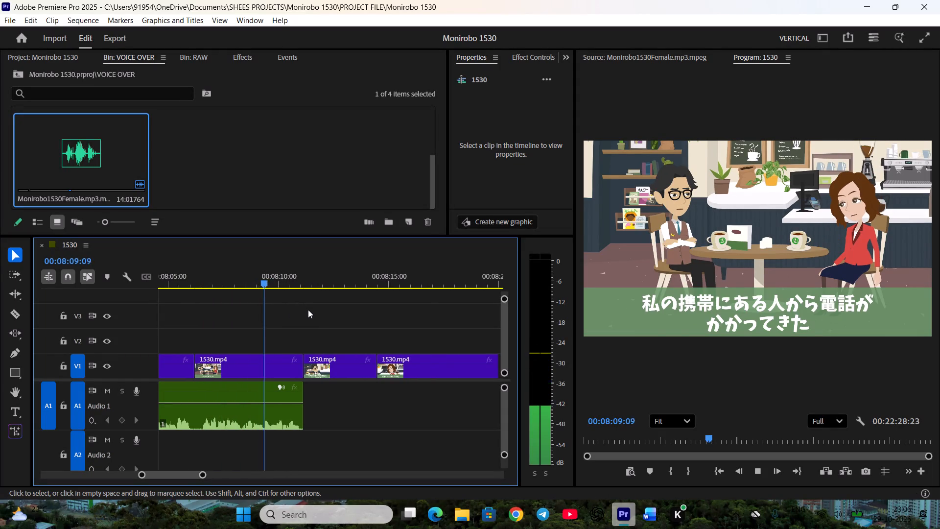
scroll(308, 310, "down", 6)
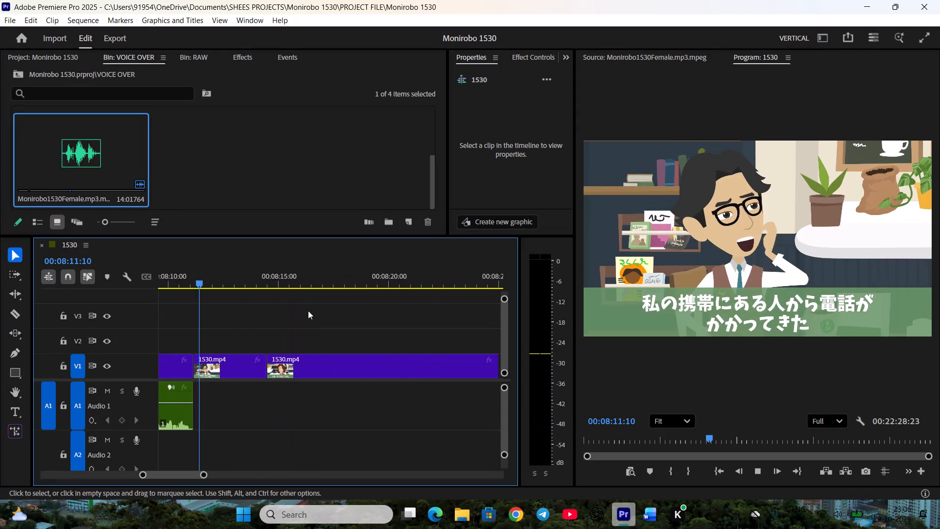
key("space")
key("ctrl+s")
scroll(309, 320, "up", 2)
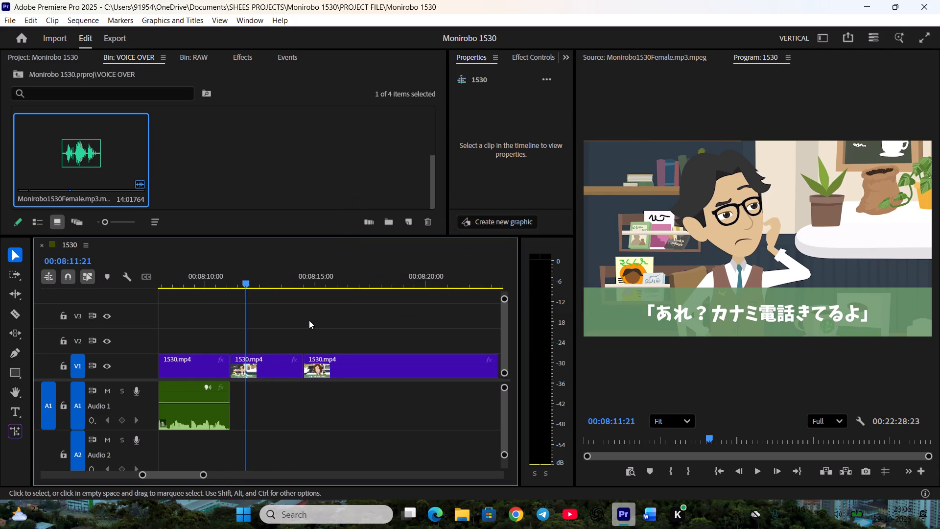
key("space")
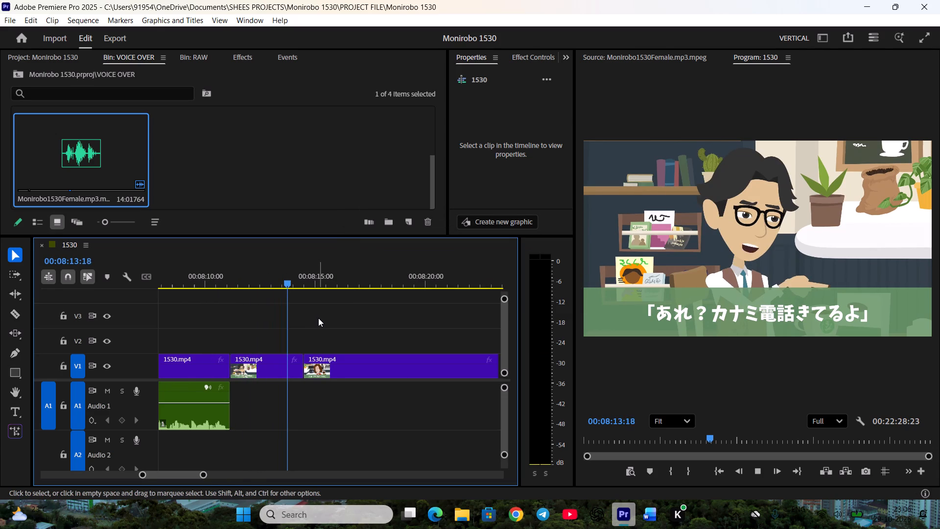
key("space")
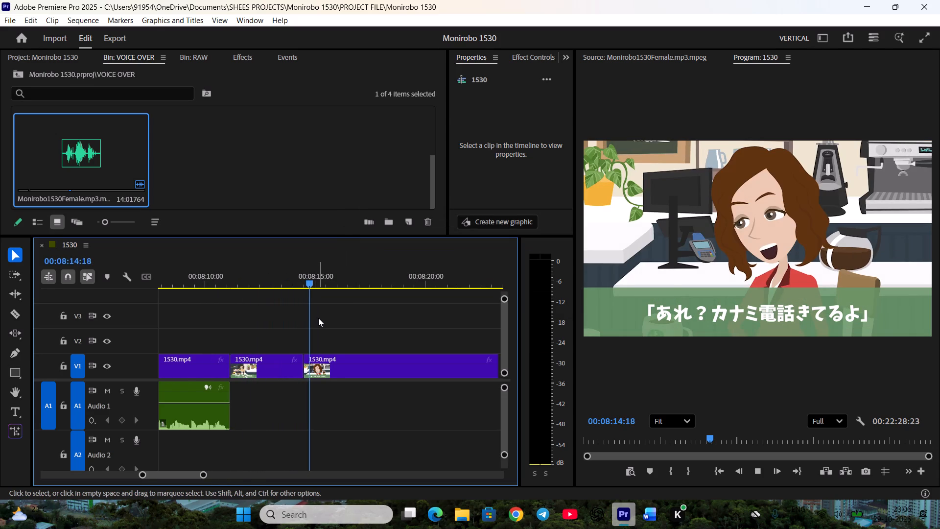
key("Left")
key("Left")
key("Left")
key("Left")
key("Left")
key("Left")
key("Left")
key("Left")
key("Left")
key("Left")
key("Left")
key("Left")
key("Left")
key("Left")
key("Left")
key("Left")
key("Left")
key("Left")
key("Left")
key("Left")
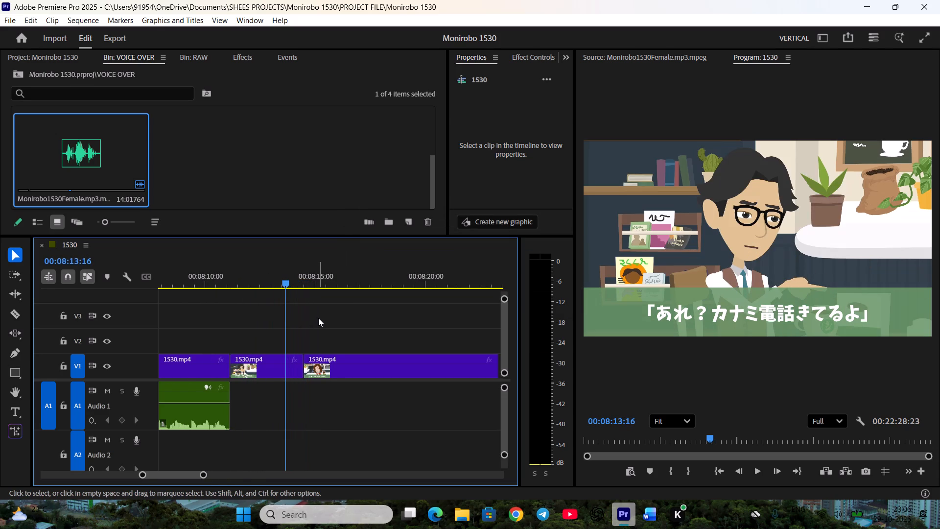
key("ctrl+s")
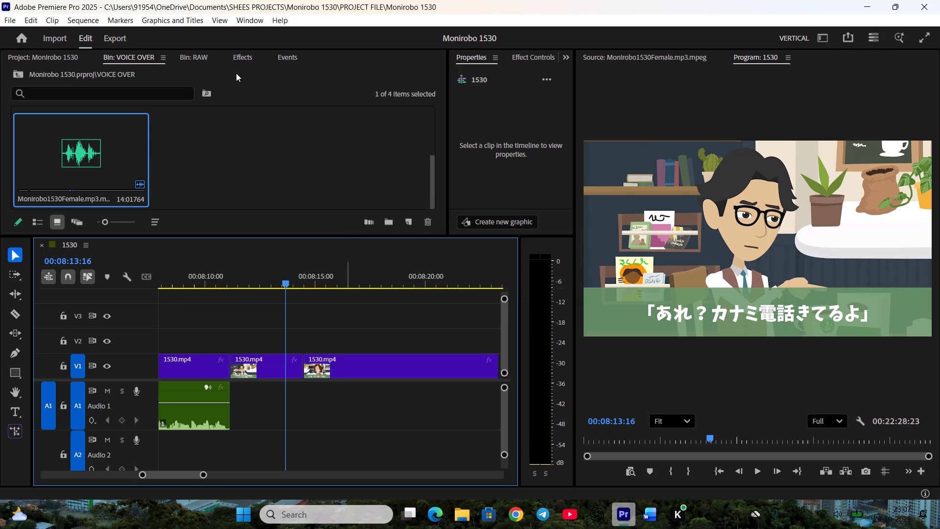
In Monirobo1530-SATOSHI.aac, mark "Huh? Kanami, you've got a call." against the Word script, with the Out point at 00:00:51:04.
scroll(246, 159, "up", 2)
double_click(234, 158)
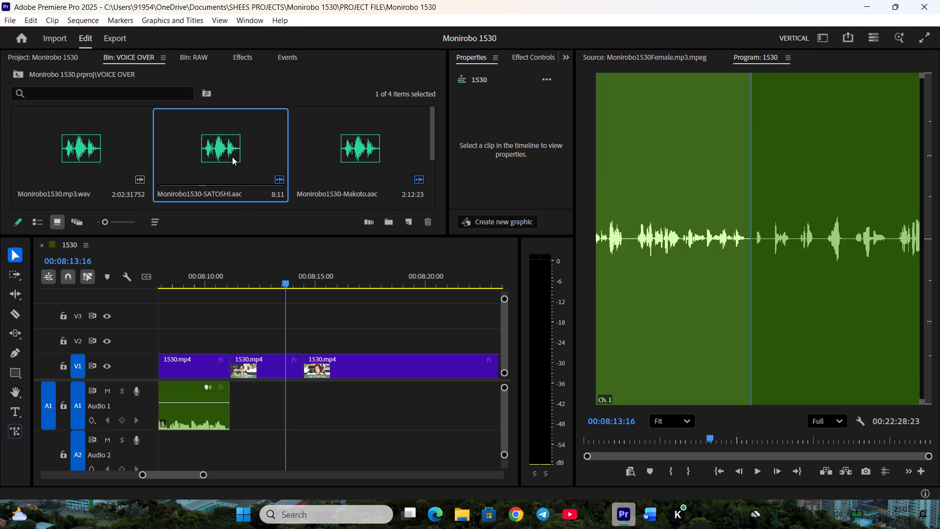
key("space")
key("space")
scroll(827, 432, "down", 5)
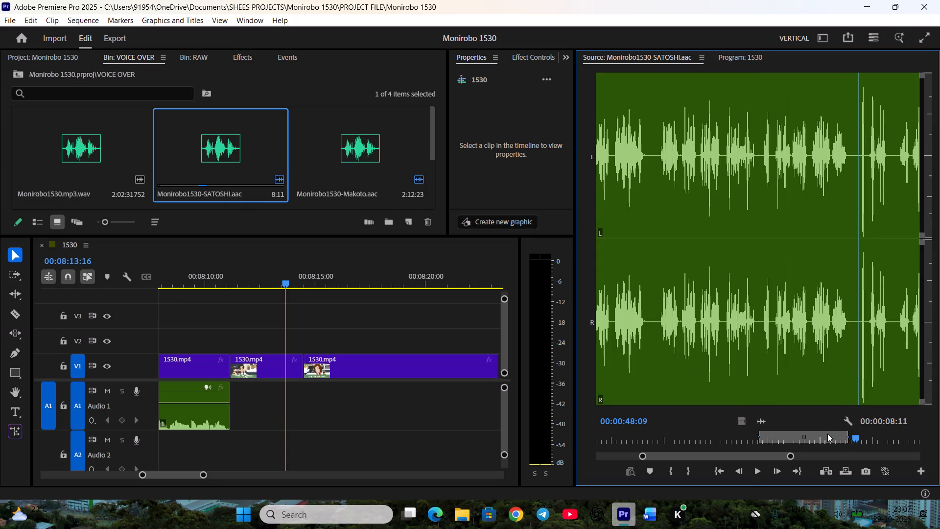
scroll(827, 433, "down", 2)
key("i")
key("space")
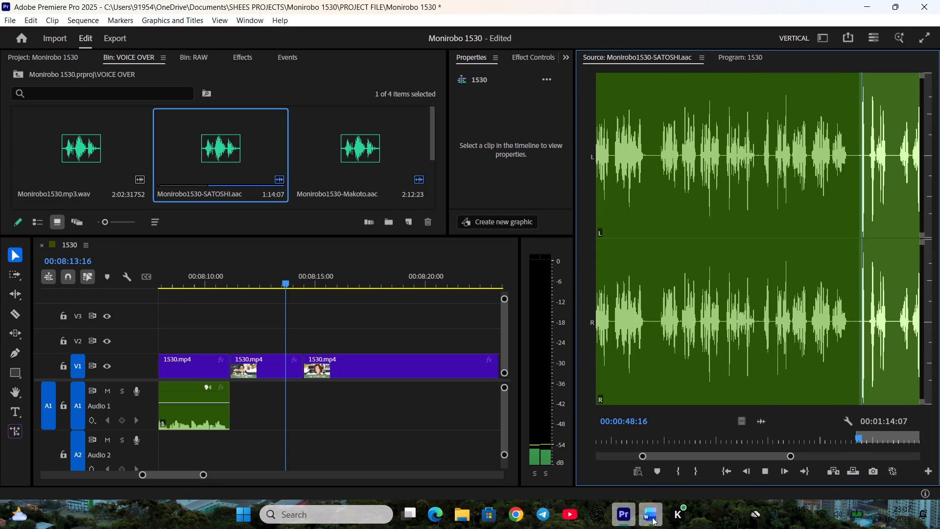
left_click(649, 519)
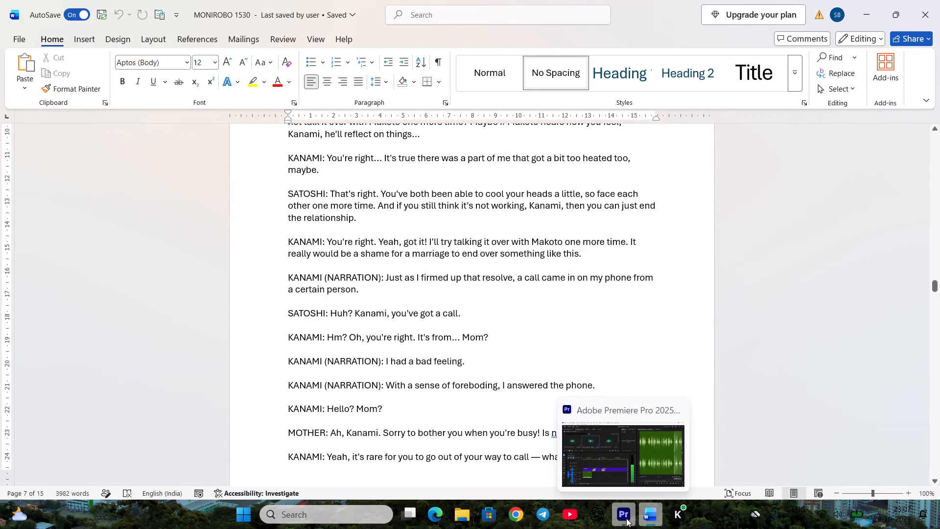
left_click(626, 518)
key("space")
scroll(765, 439, "up", 6)
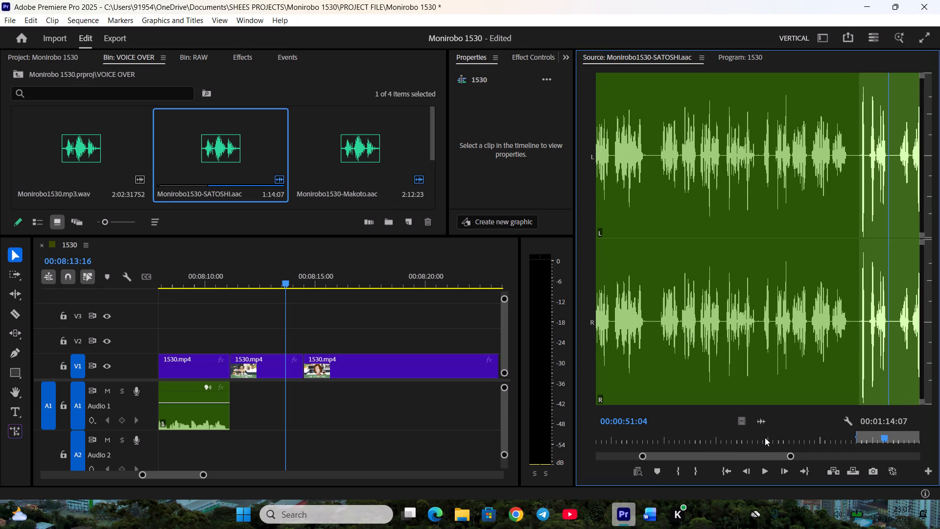
key("o")
Place Satoshi's marked line on Audio 1 directly after Kanami's narration, and play it back.
left_click_drag(759, 420, 248, 405)
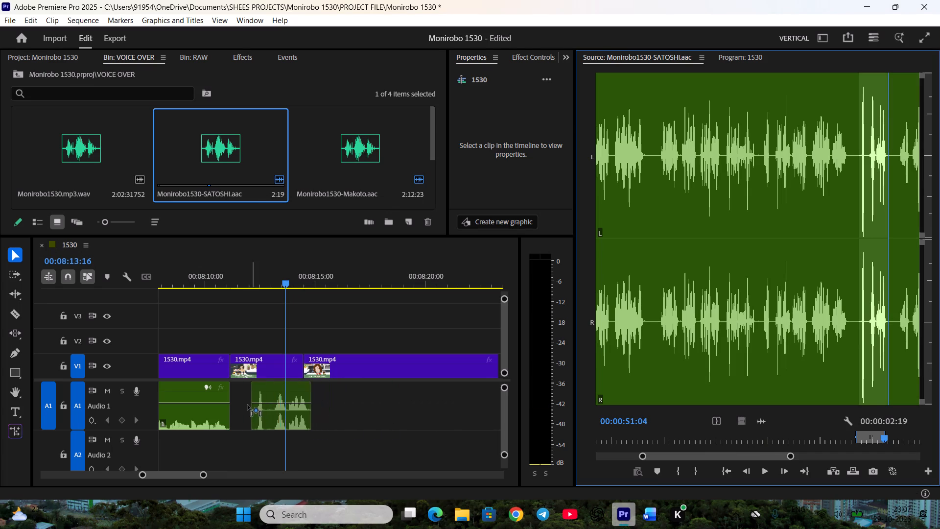
left_click_drag(248, 405, 232, 407)
left_click(258, 285)
key("space")
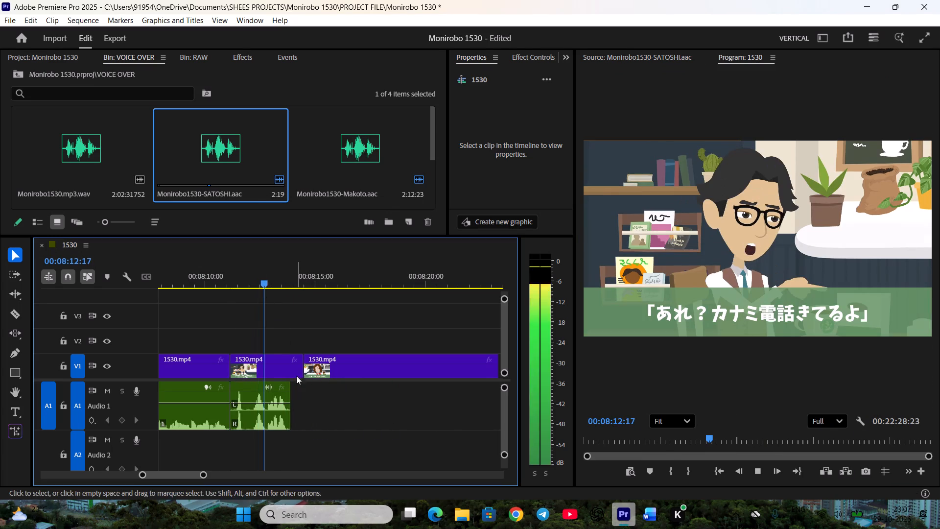
key("space")
left_click_drag(301, 371, 288, 371)
right_click(298, 367)
left_click(319, 373)
scroll(322, 389, "down", 4)
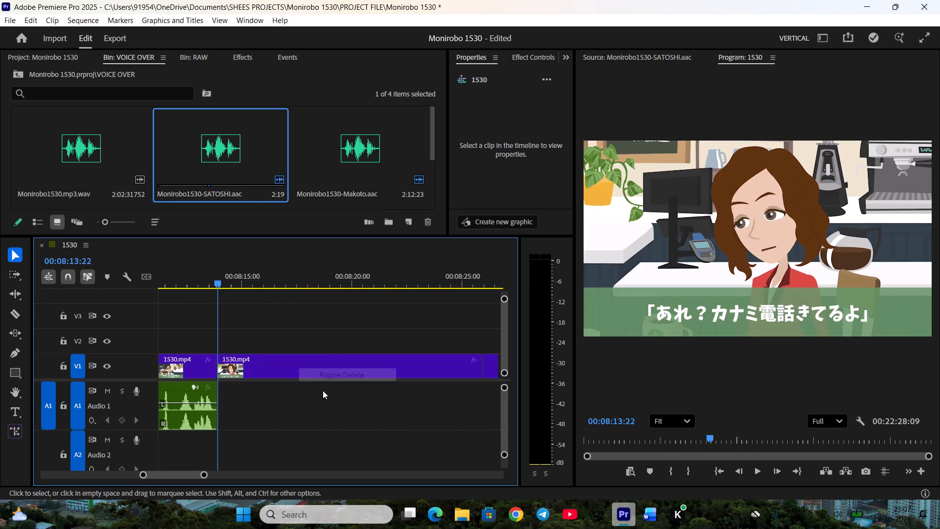
key("space")
left_click_drag(274, 283, 497, 298)
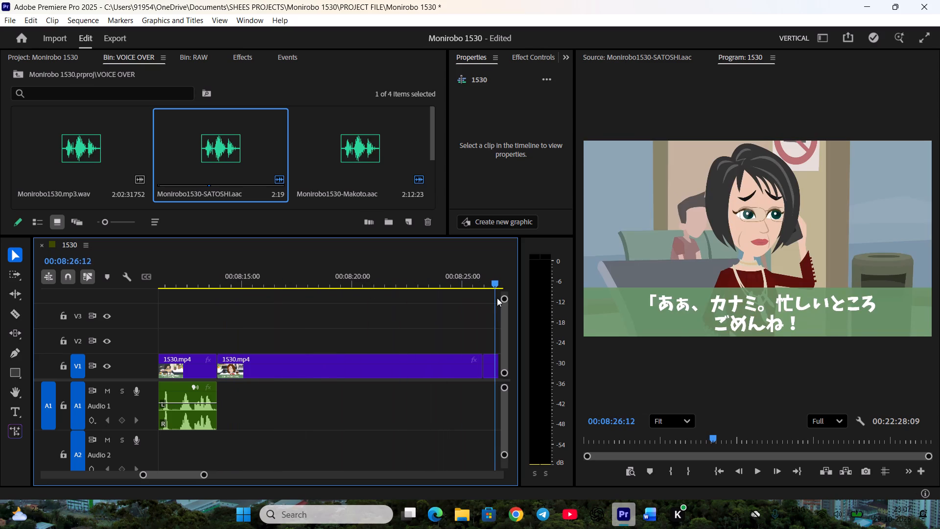
left_click_drag(497, 298, 442, 299)
scroll(439, 303, "down", 1)
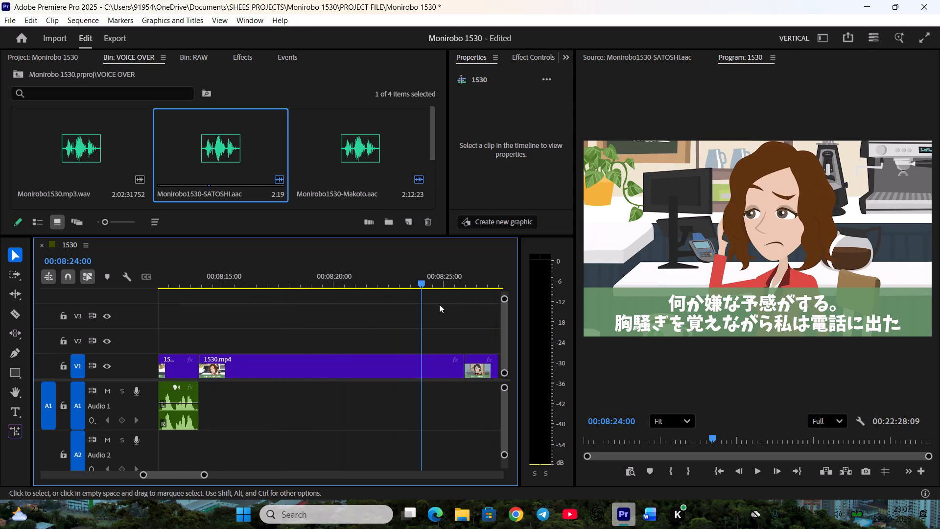
key("ctrl+s")
Open Monirobo1530Female.mp3.mpeg from the voice-over bin and set the In point at 00:05:17:21, just before Kanami's next line.
scroll(236, 144, "down", 2)
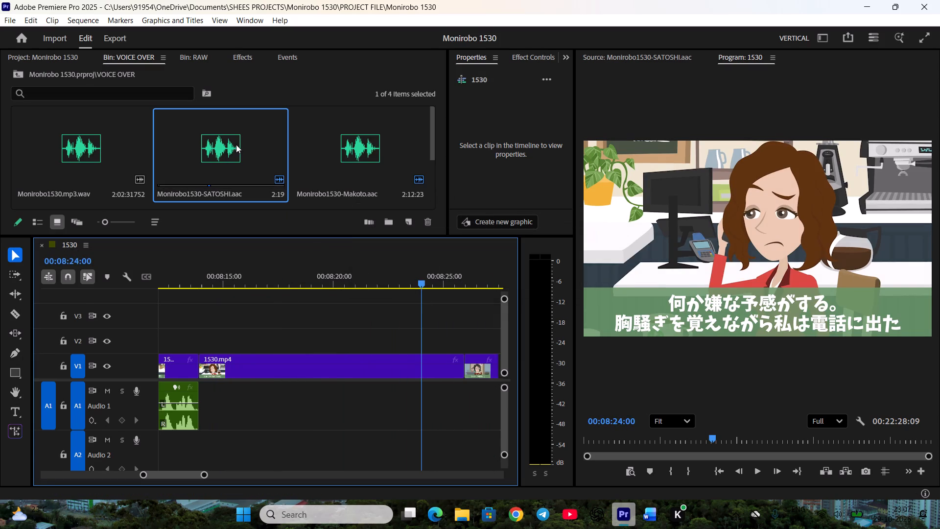
double_click(106, 160)
key("space")
key("space")
scroll(804, 436, "up", 1)
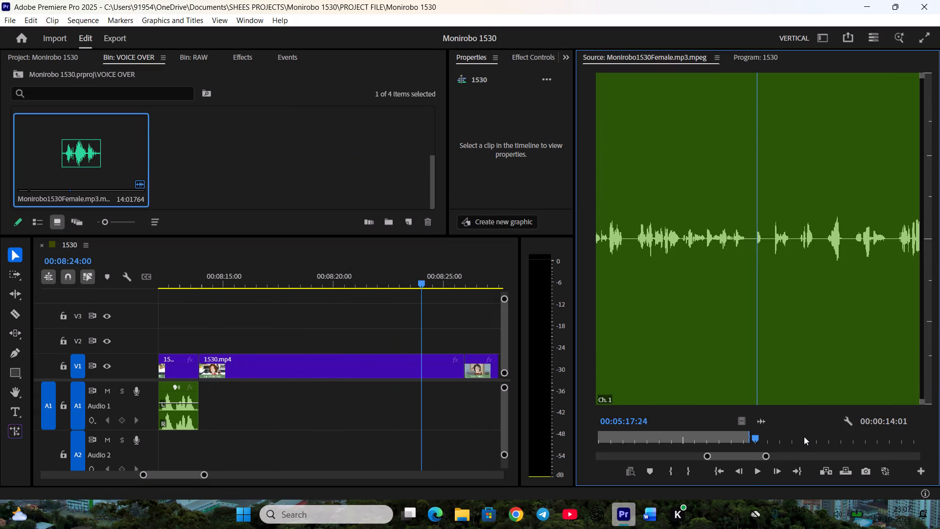
scroll(804, 436, "up", 3)
key("i")
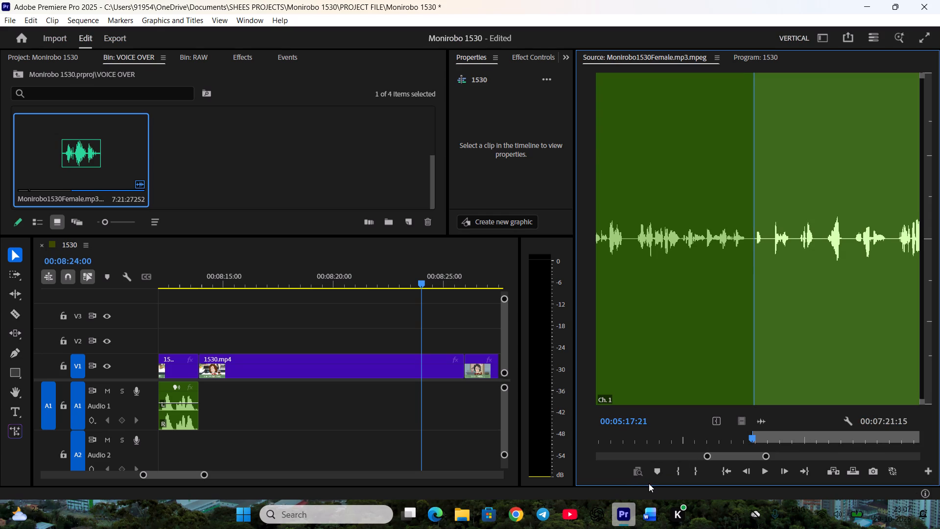
Play Kanami's reply against the Word script and set the Out point at 00:05:21:15, after "It's from... Mom?".
key("space")
left_click(648, 508)
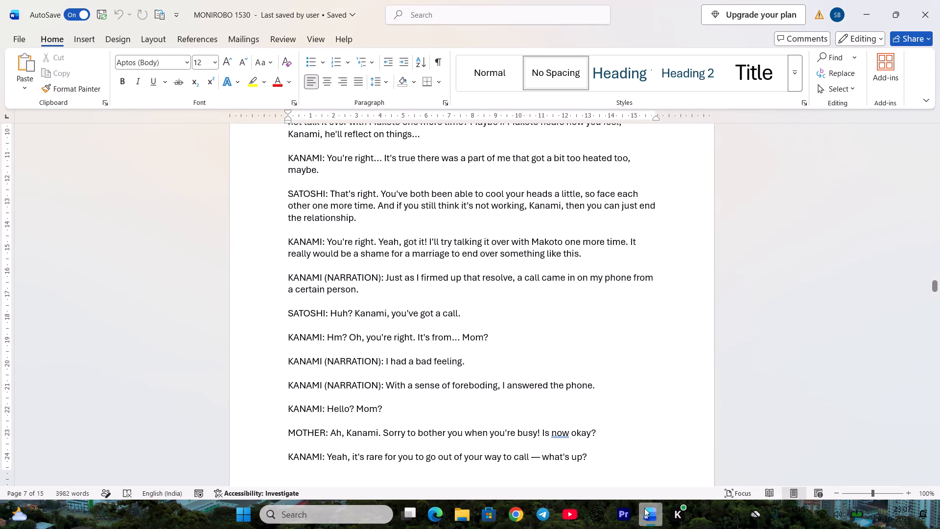
left_click(624, 521)
key("space")
left_click(792, 434)
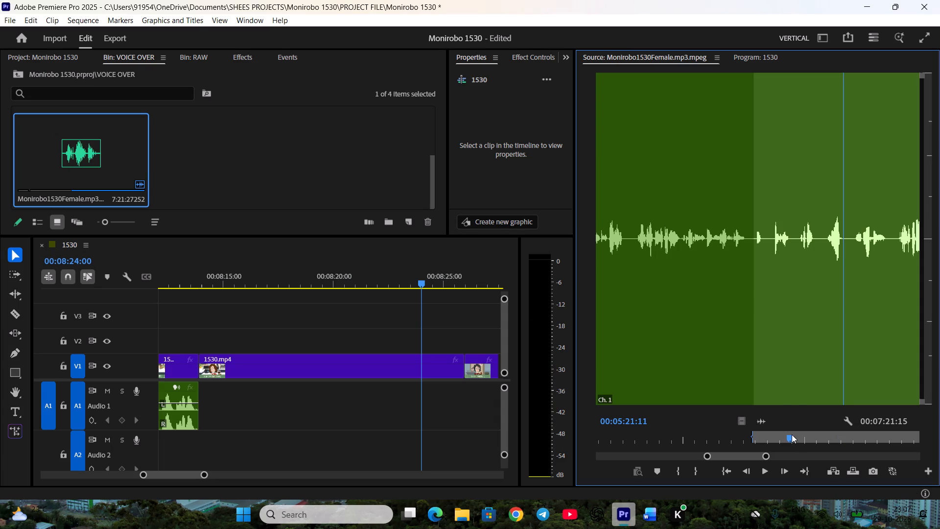
key("space")
key("space")
key("space")
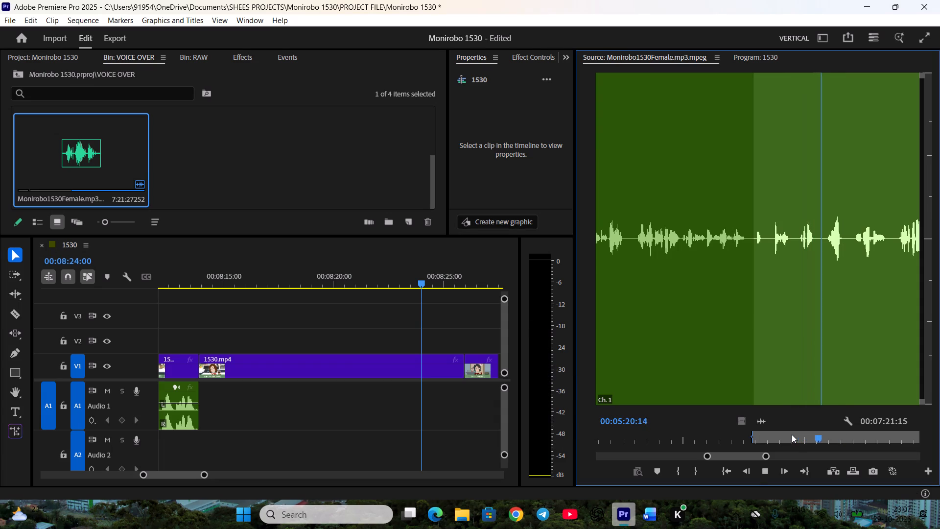
key("space")
key("o")
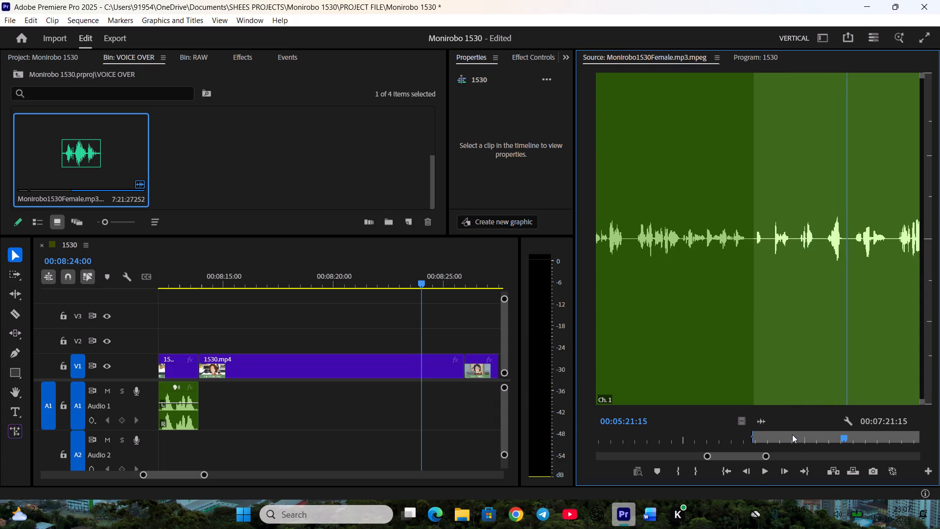
left_click(647, 525)
scroll(560, 410, "down", 1)
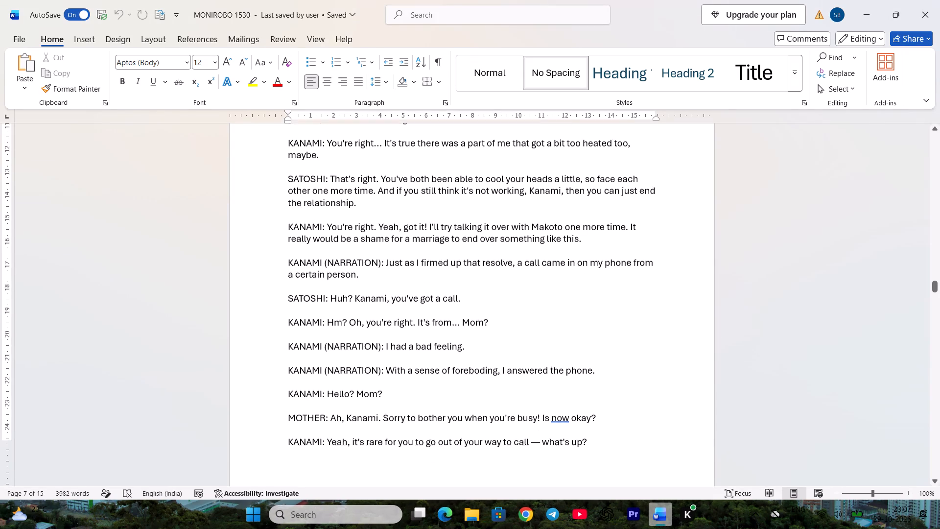
scroll(560, 410, "down", 2)
left_click(634, 510)
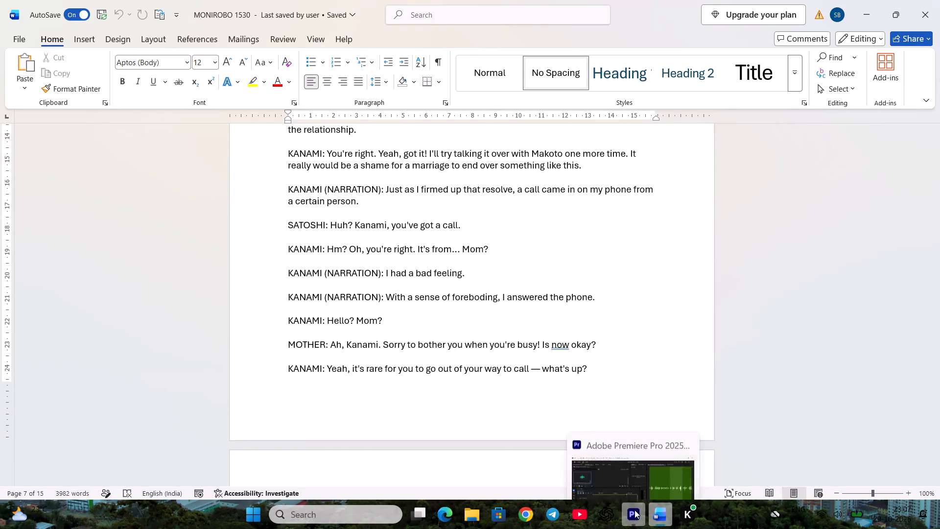
Place Kanami's marked reply on Audio 1 directly after Satoshi's line.
left_click_drag(761, 422, 745, 423)
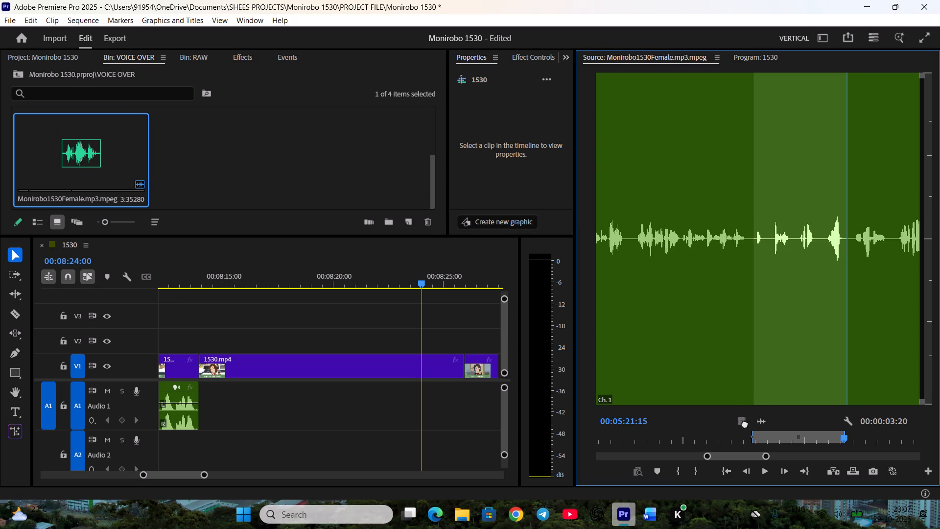
left_click_drag(745, 423, 202, 390)
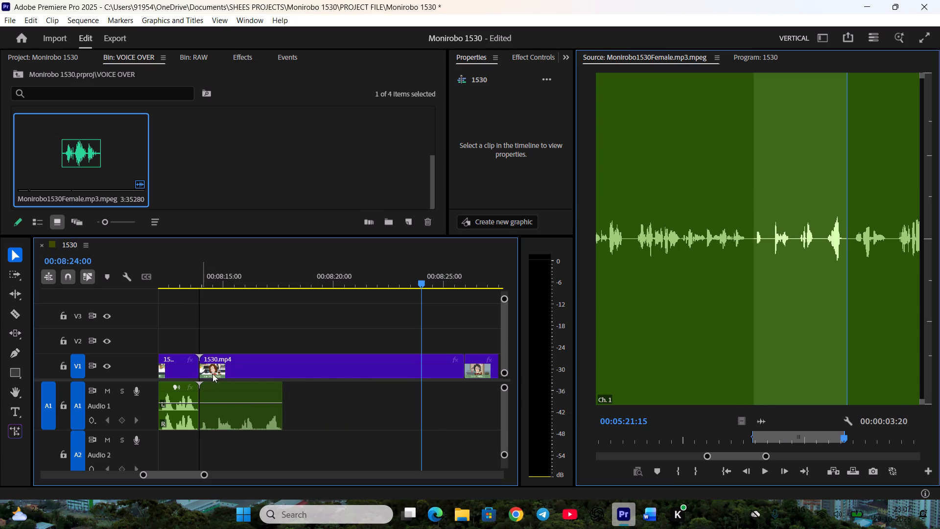
Split Kanami's reply at 00:08:14:08, trim about 7 frames off the start of the second piece, and move it back against the cut.
key("equal")
scroll(313, 378, "up", 9)
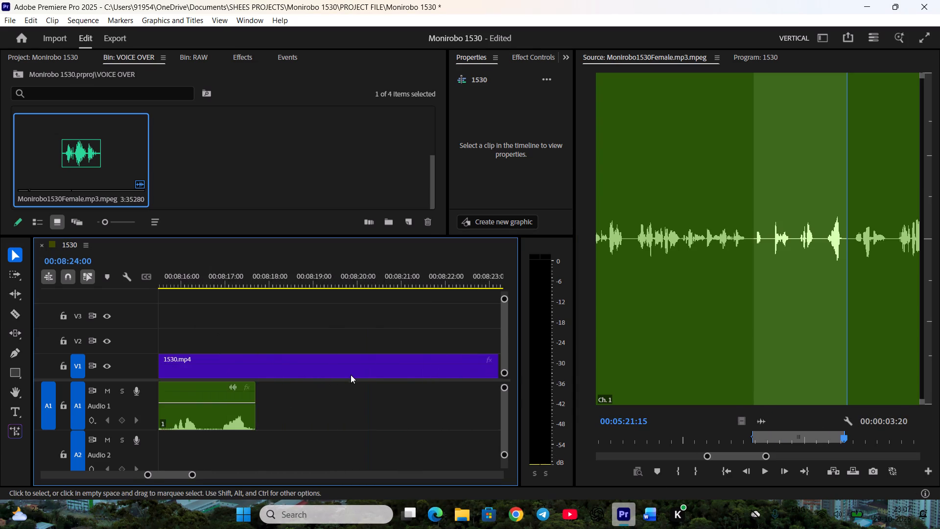
scroll(351, 375, "up", 12)
left_click_drag(293, 278, 292, 287)
left_click(308, 419)
key("c")
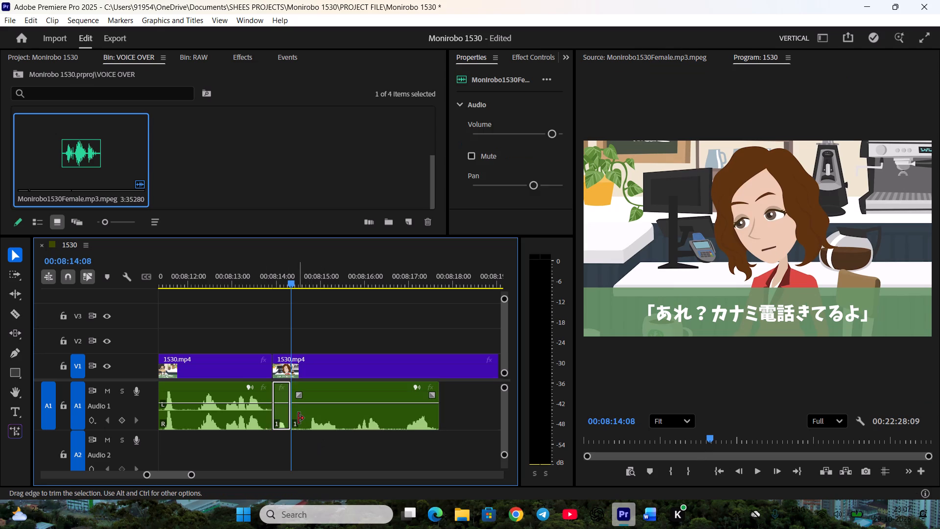
left_click_drag(298, 418, 309, 420)
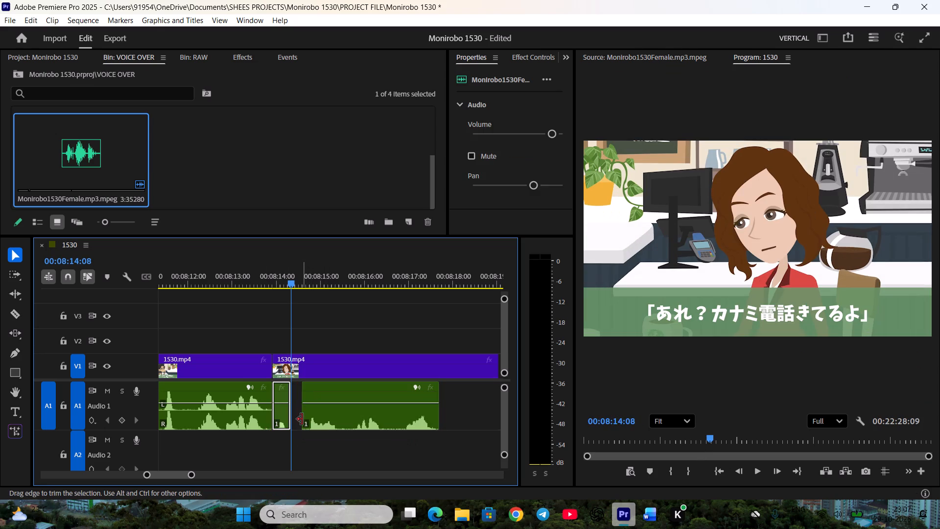
left_click(303, 420)
left_click_drag(324, 420, 316, 418)
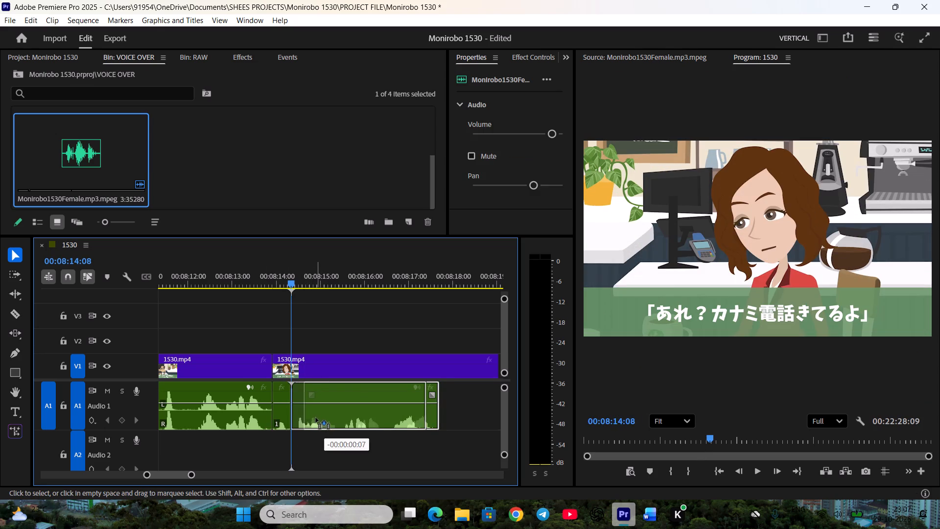
left_click_drag(316, 418, 315, 418)
left_click(335, 448)
Split Kanami's reply at 00:08:15:04, trim about 5 frames off the start of the following piece, and move it back against the cut.
left_click_drag(335, 280, 330, 286)
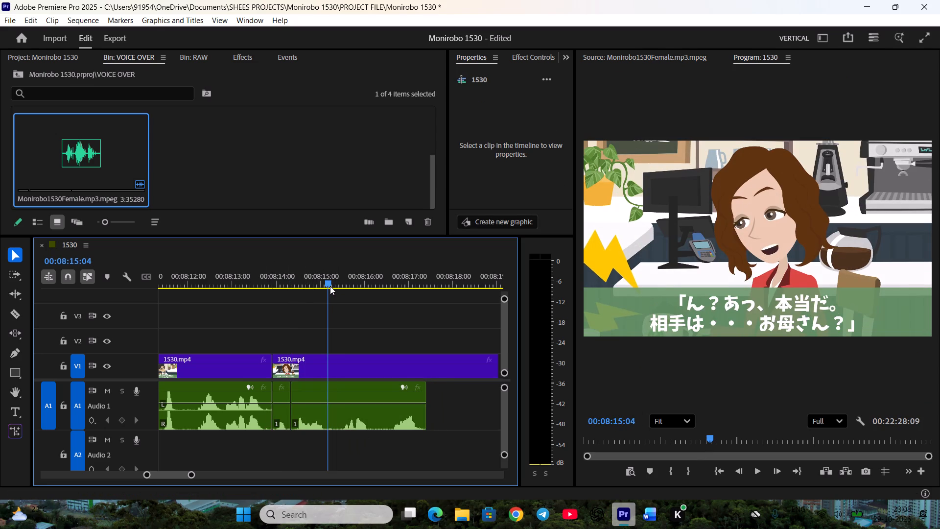
left_click_drag(330, 286, 329, 287)
left_click(338, 421)
key("c")
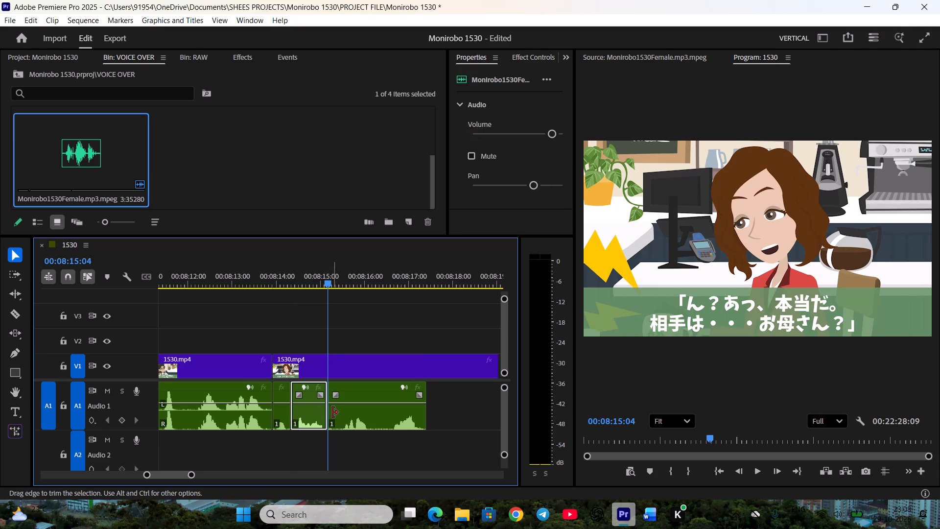
left_click_drag(331, 413, 338, 415)
left_click(340, 415)
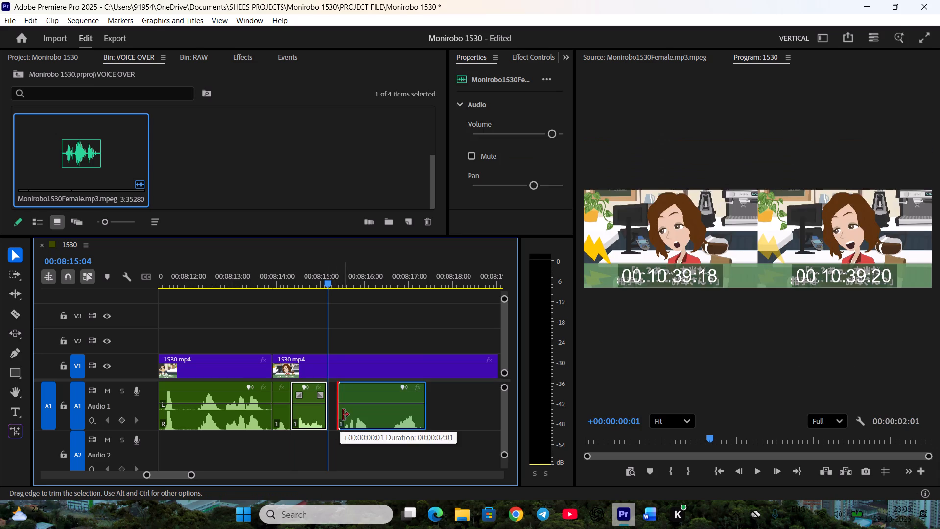
left_click_drag(349, 416, 339, 413)
left_click(362, 442)
Split Kanami's reply again at 00:08:16:00, trim about 7 frames off the start of the last piece, and close it against the cut.
key("space")
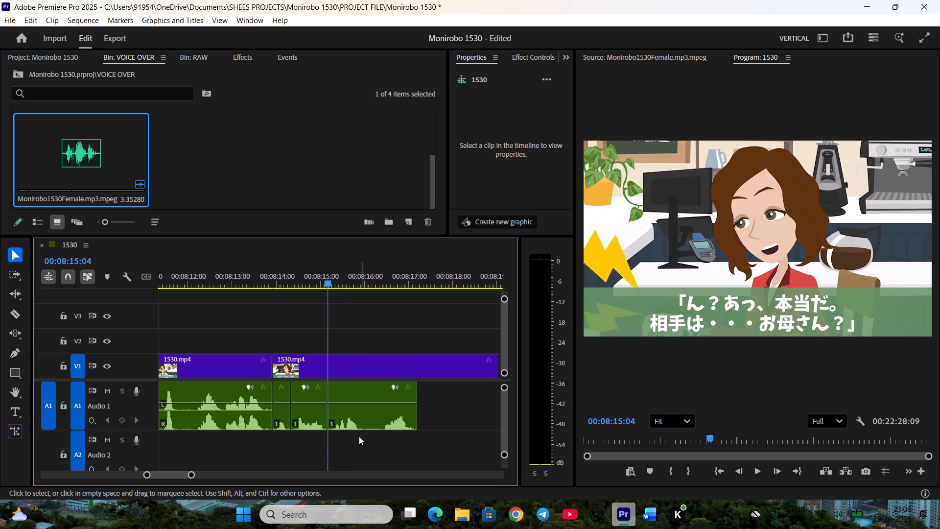
scroll(360, 433, "down", 2)
key("space")
left_click(354, 413)
key("c")
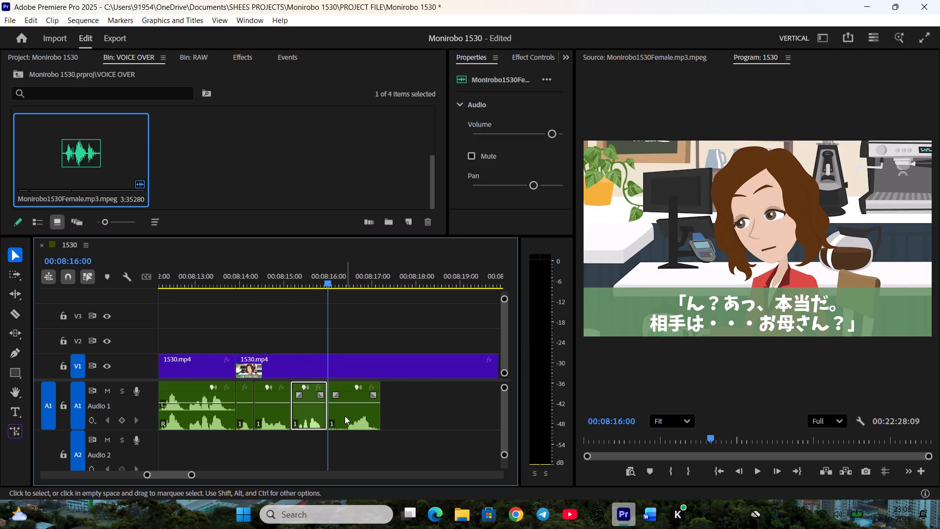
left_click_drag(333, 416, 346, 418)
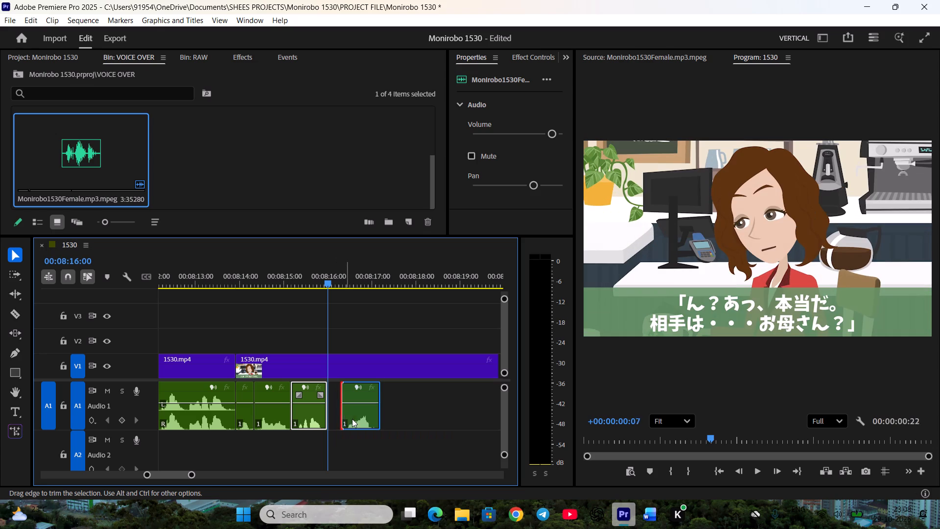
left_click_drag(355, 419, 338, 417)
left_click(375, 448)
Play the tightened reply through to its end at 00:08:16:21 and save the project.
key("space")
scroll(377, 440, "down", 2)
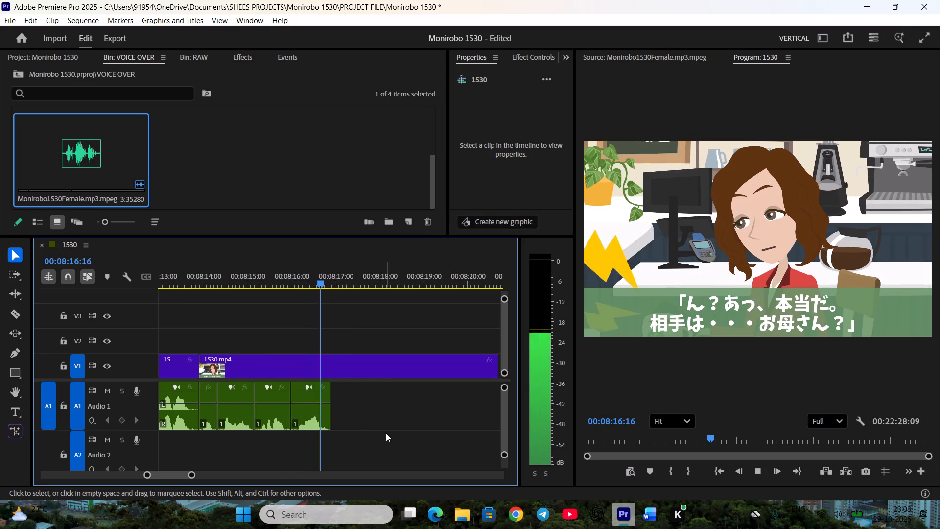
key("space")
scroll(386, 433, "down", 6)
key("minus")
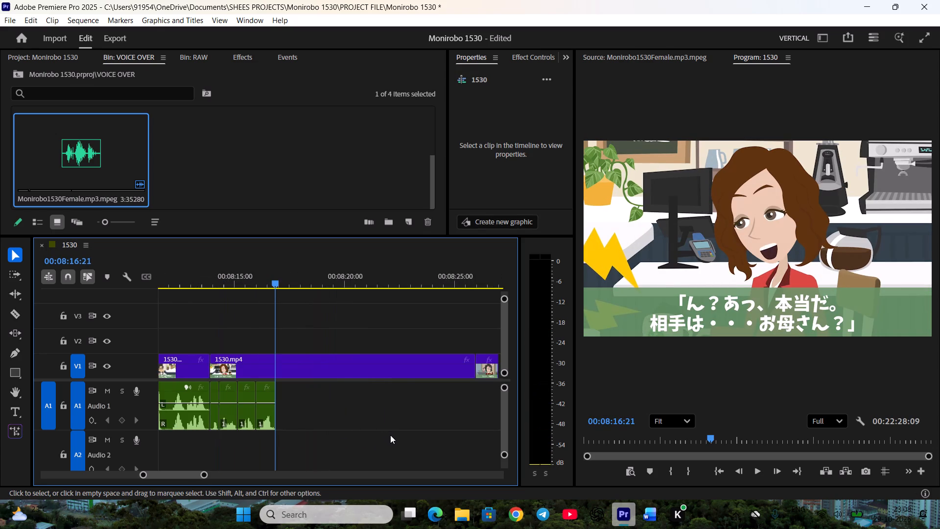
scroll(392, 435, "up", 1)
key("ctrl+s")
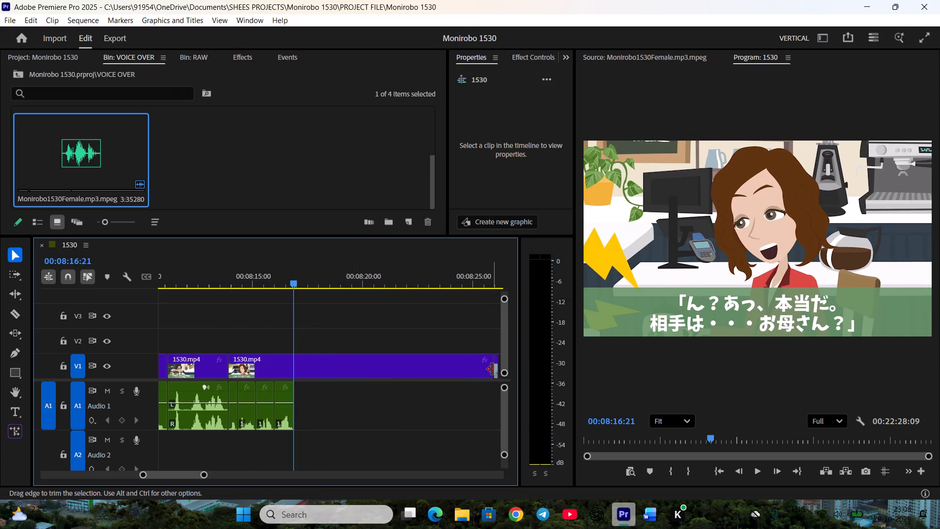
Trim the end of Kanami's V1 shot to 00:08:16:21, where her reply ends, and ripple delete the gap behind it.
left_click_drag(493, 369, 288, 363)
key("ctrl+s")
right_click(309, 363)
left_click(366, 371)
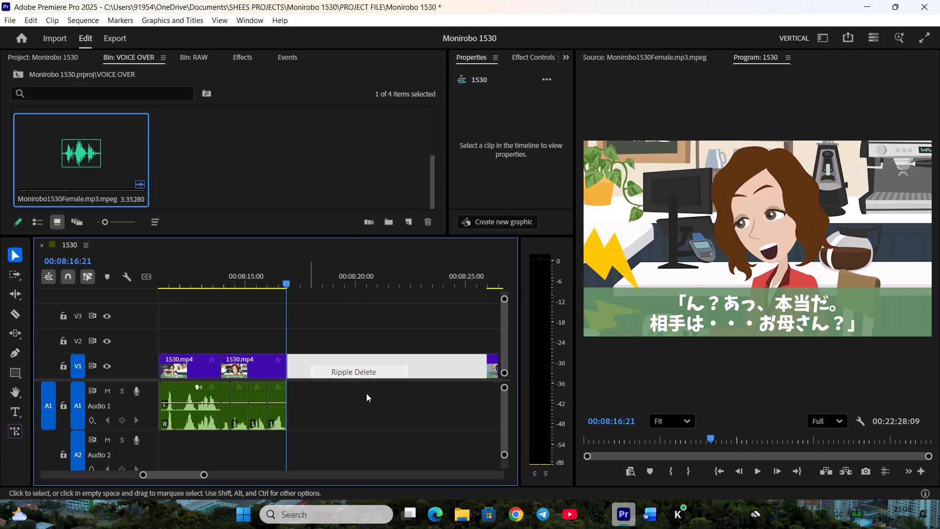
Preview the mother's phone-call shot following Kanami's reply up to 00:08:20:13.
scroll(374, 414, "down", 3)
key("space")
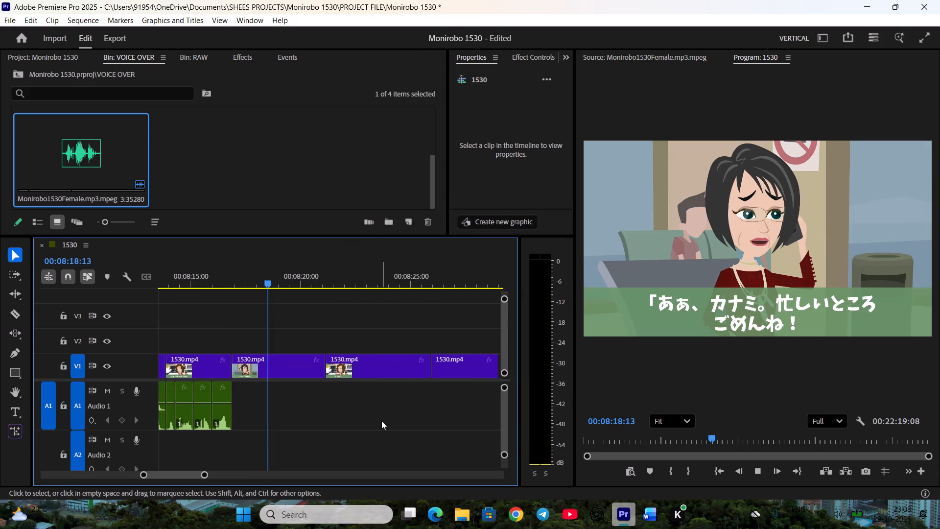
key("ctrl+s")
key("space")
left_click_drag(305, 278, 329, 290)
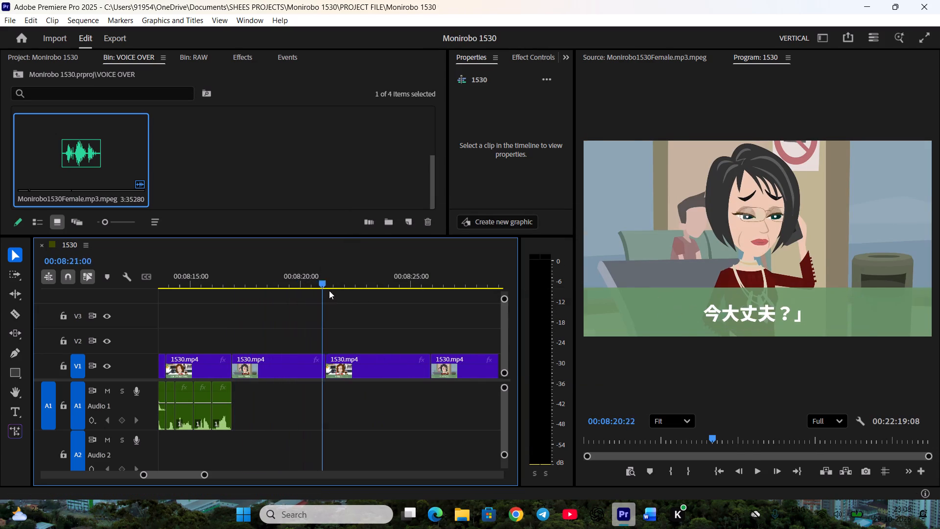
left_click_drag(329, 290, 314, 296)
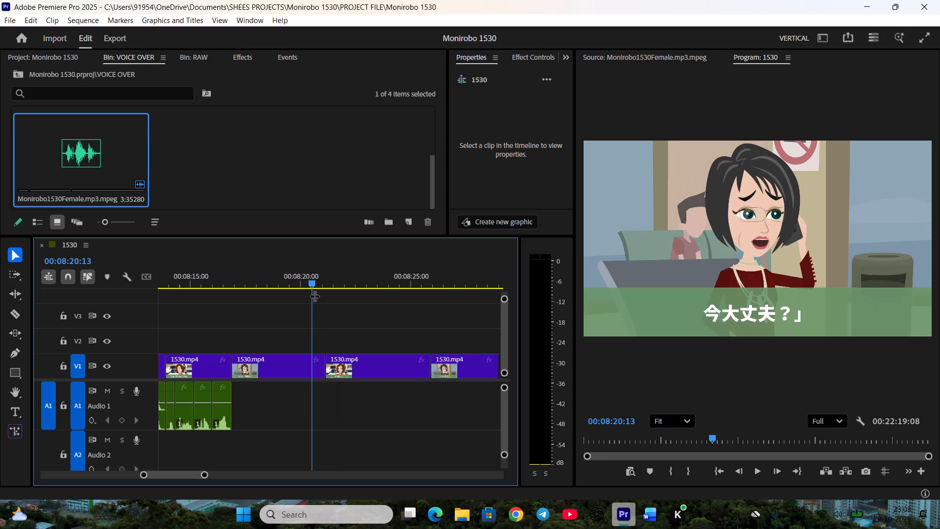
key("ctrl+s")
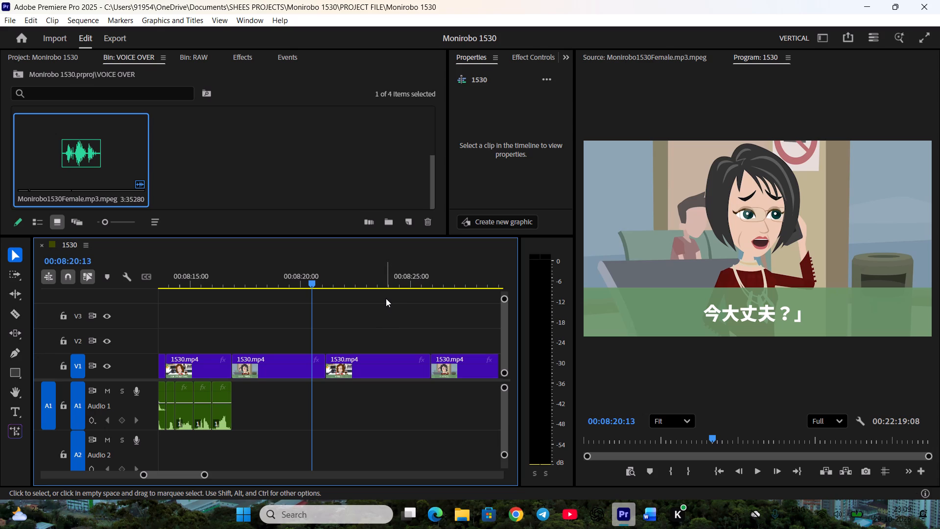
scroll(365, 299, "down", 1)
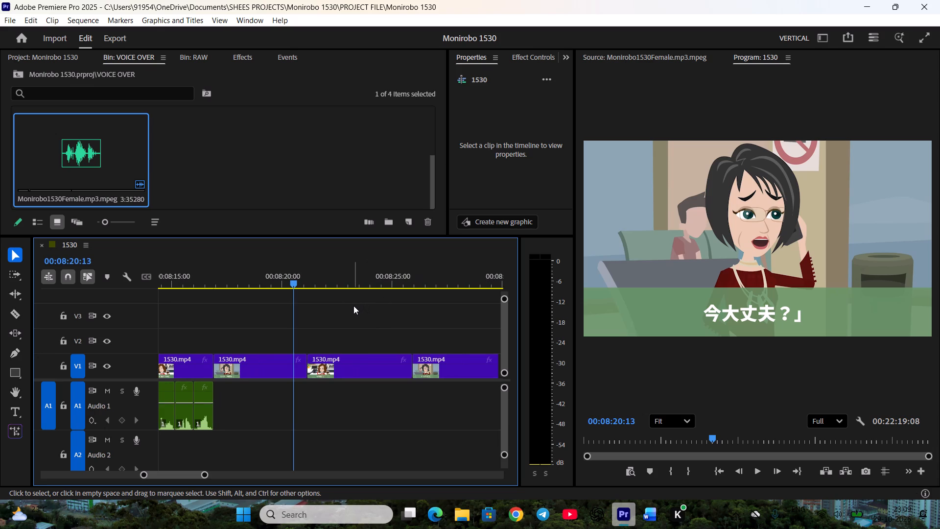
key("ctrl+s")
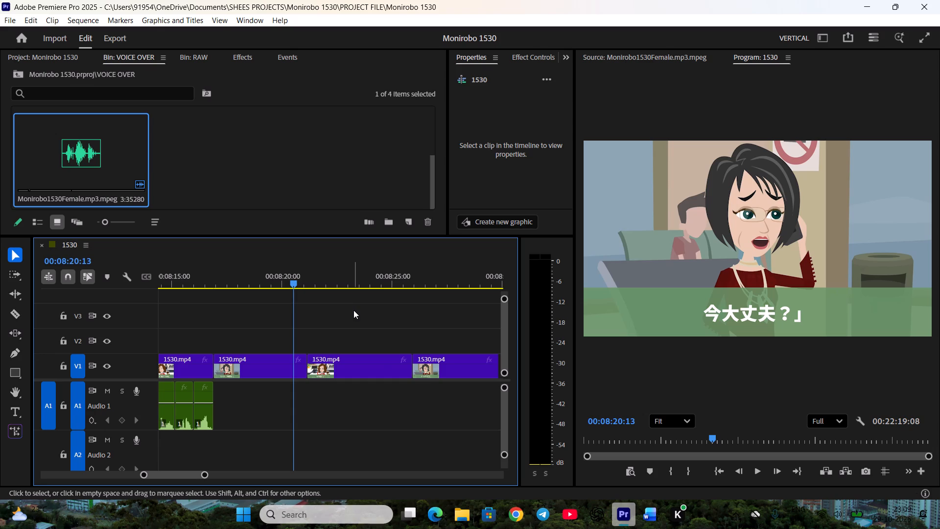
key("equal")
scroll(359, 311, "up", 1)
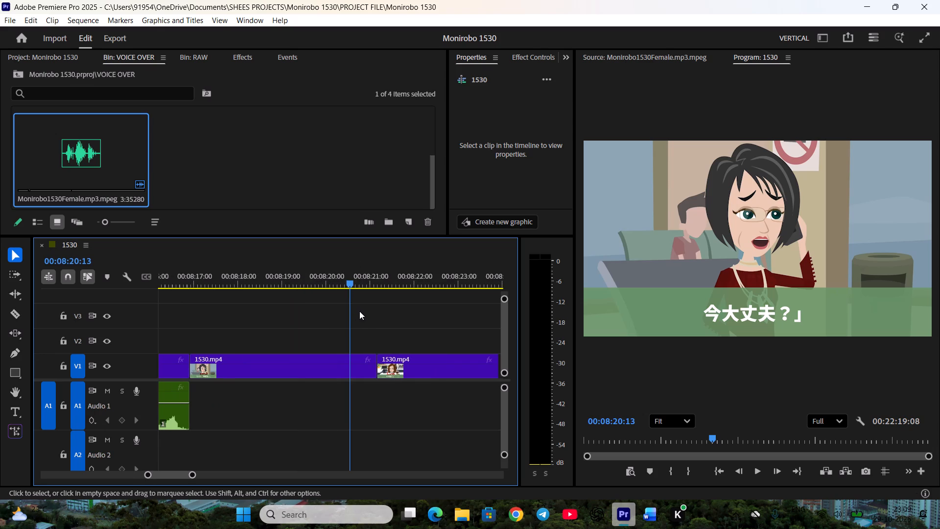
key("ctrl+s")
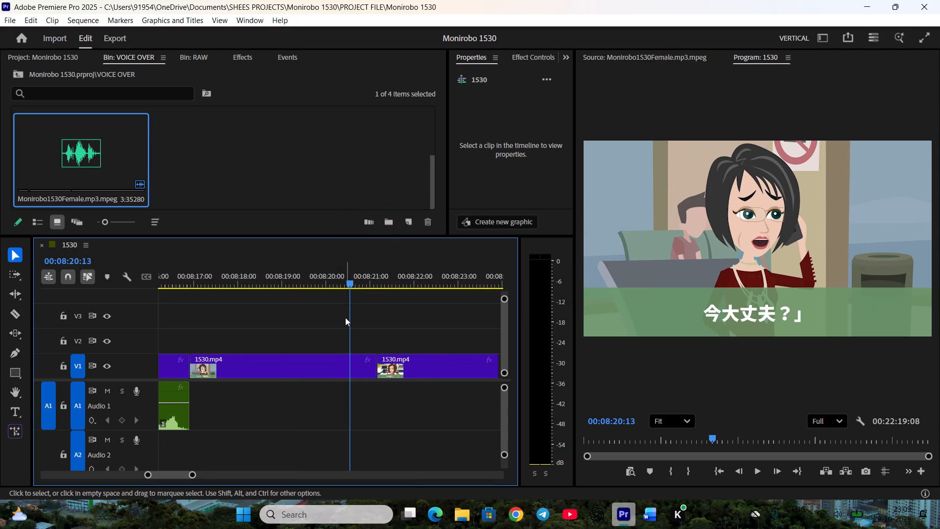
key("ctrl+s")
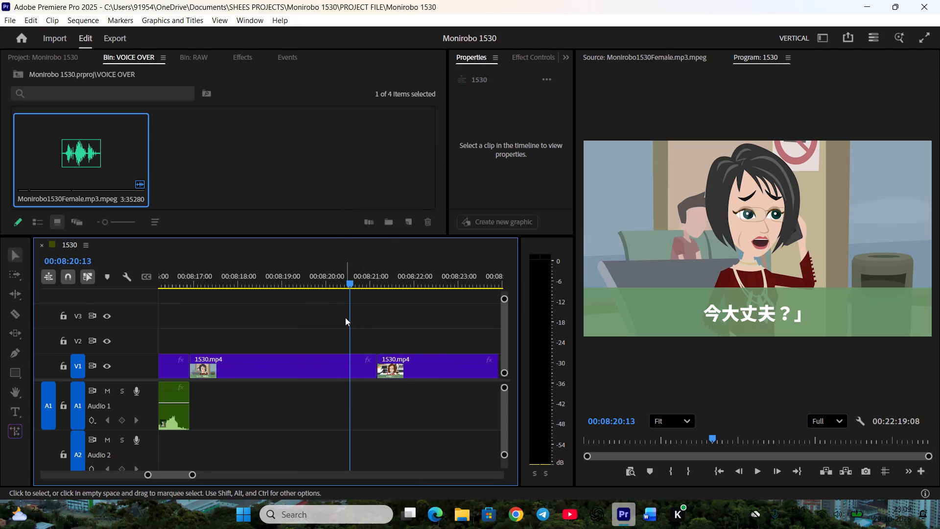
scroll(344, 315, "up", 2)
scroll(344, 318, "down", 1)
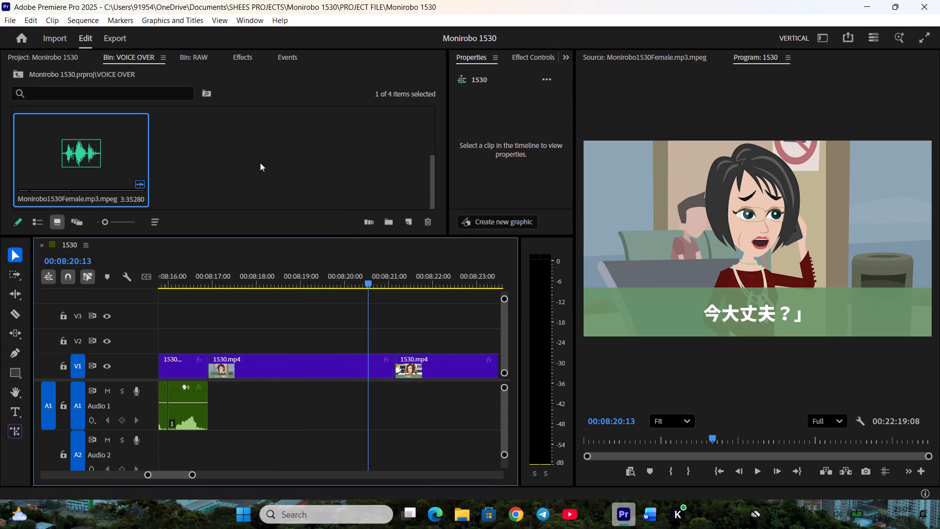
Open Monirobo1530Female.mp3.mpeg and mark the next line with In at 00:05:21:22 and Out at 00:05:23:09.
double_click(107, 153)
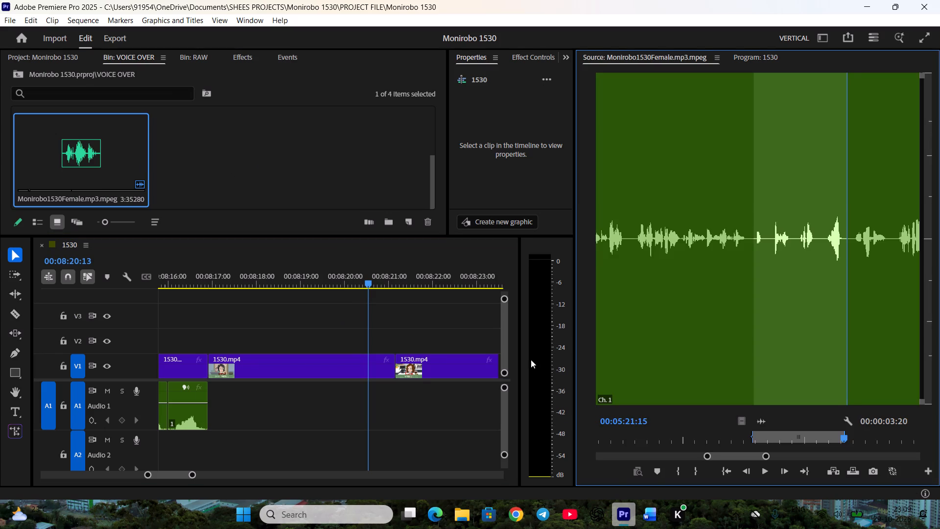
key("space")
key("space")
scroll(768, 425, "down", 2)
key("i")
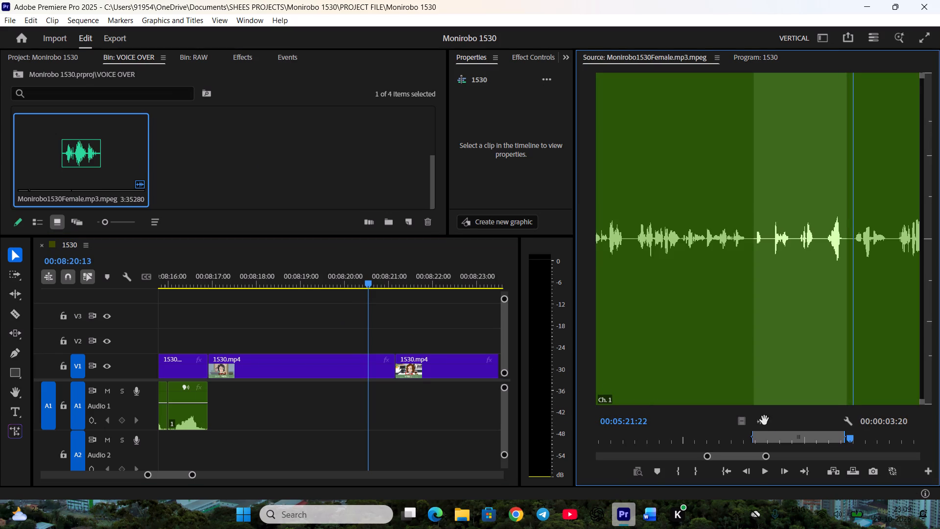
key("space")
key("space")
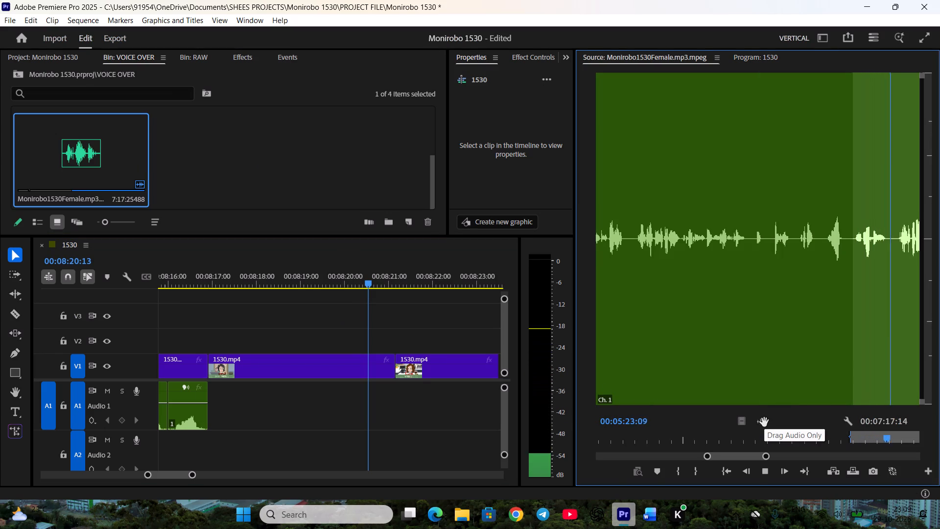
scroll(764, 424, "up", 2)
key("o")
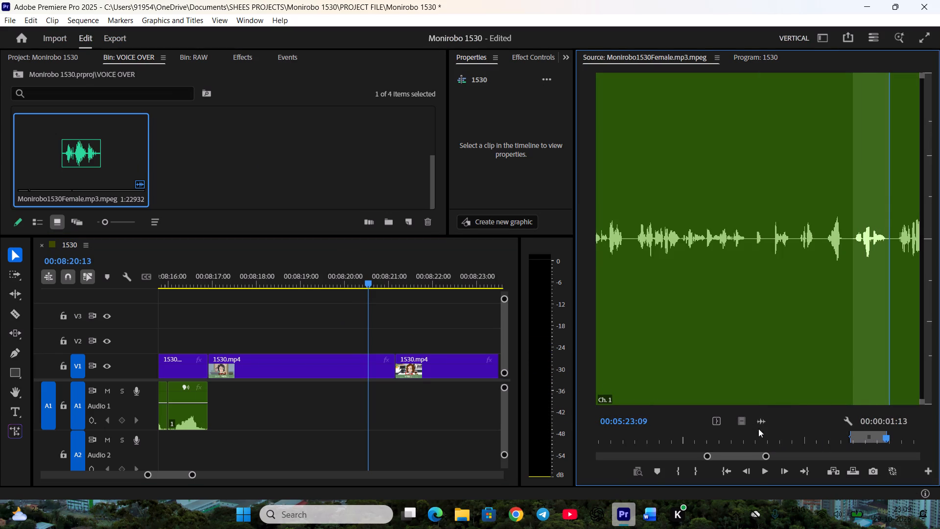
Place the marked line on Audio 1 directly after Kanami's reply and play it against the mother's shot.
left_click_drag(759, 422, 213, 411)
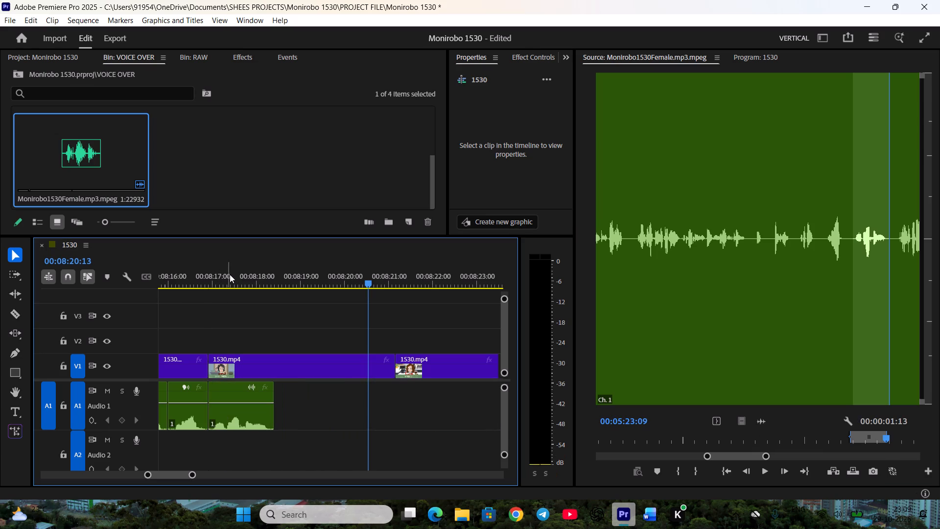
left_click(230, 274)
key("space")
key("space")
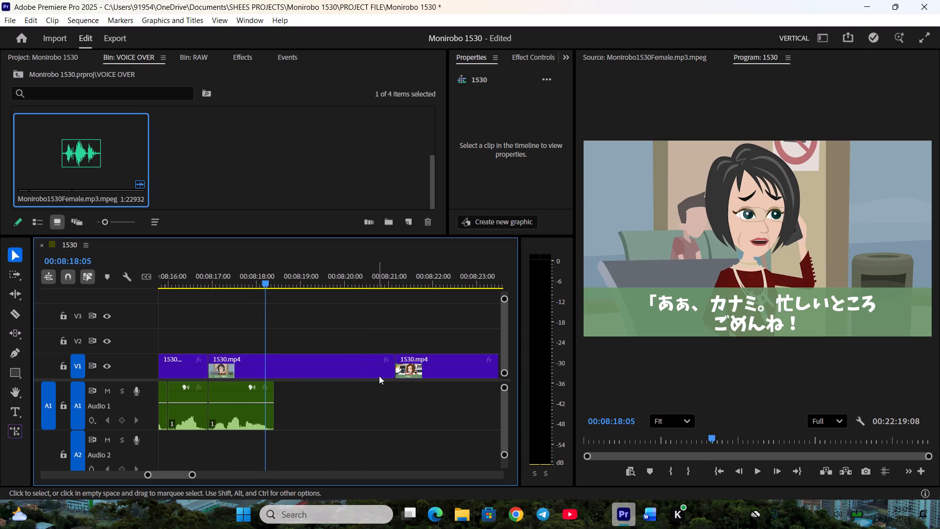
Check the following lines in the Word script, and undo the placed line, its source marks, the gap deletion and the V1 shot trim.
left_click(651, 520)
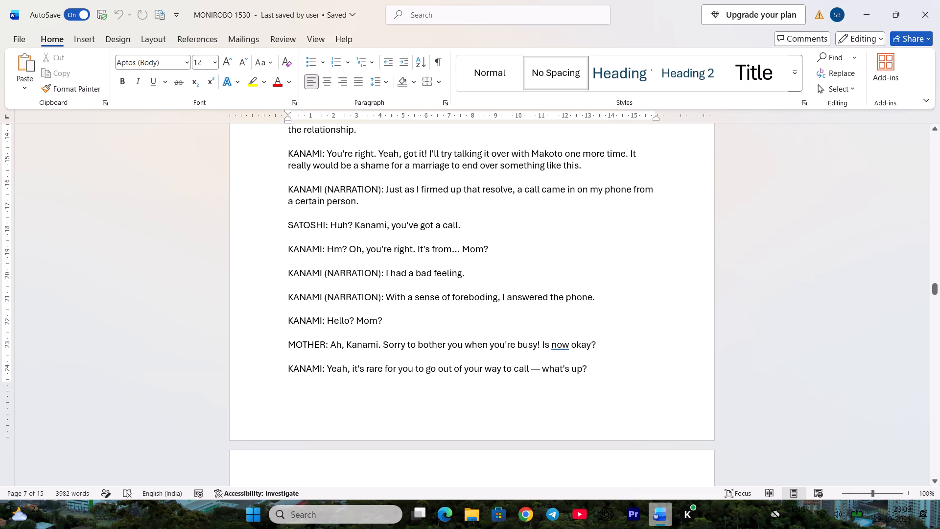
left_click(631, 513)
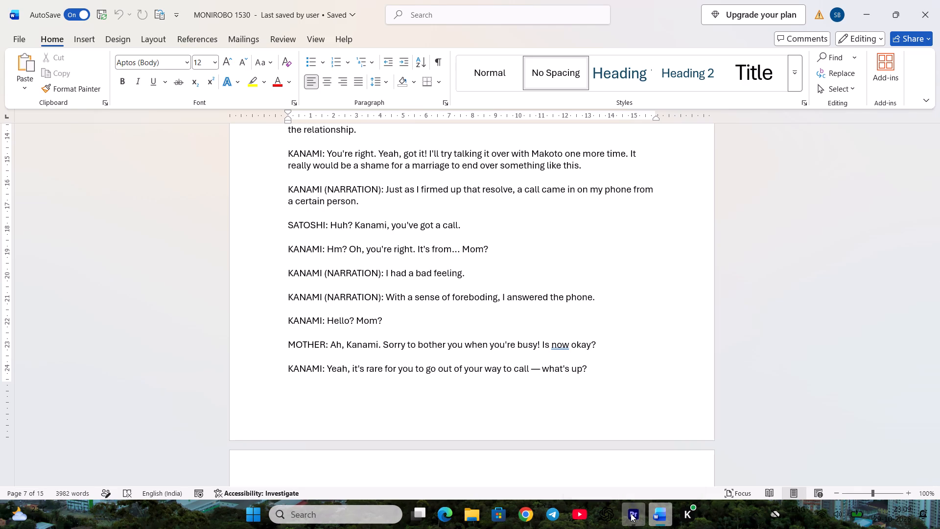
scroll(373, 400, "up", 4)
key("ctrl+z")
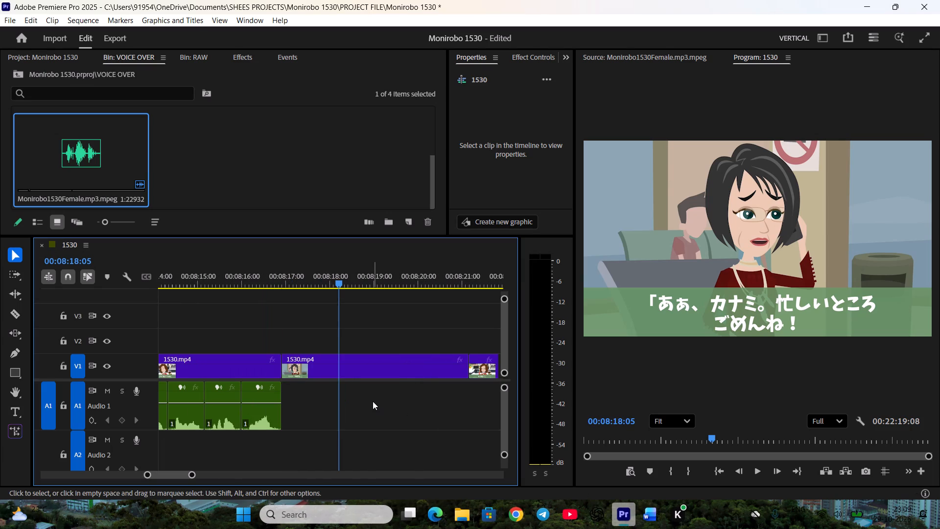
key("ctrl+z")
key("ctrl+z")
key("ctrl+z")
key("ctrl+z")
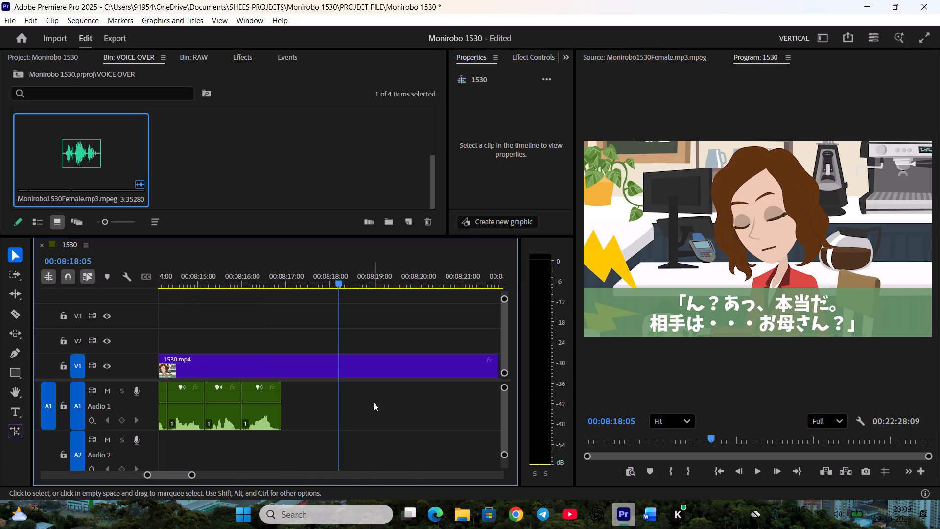
Play Monirobo1530Female.mp3.mpeg beyond the previously marked line and check Kanami's following narration and phone greeting in the Word script.
scroll(373, 398, "down", 3)
key("minus")
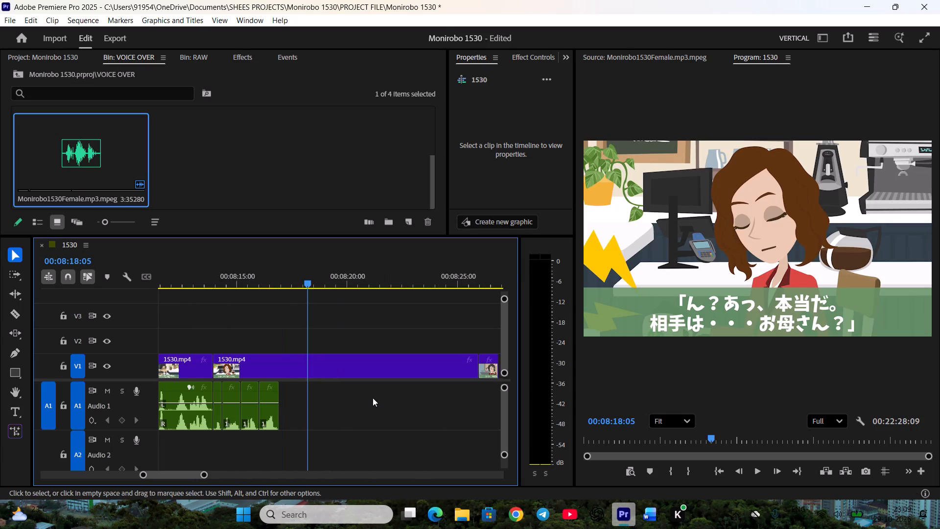
scroll(373, 398, "down", 1)
double_click(113, 155)
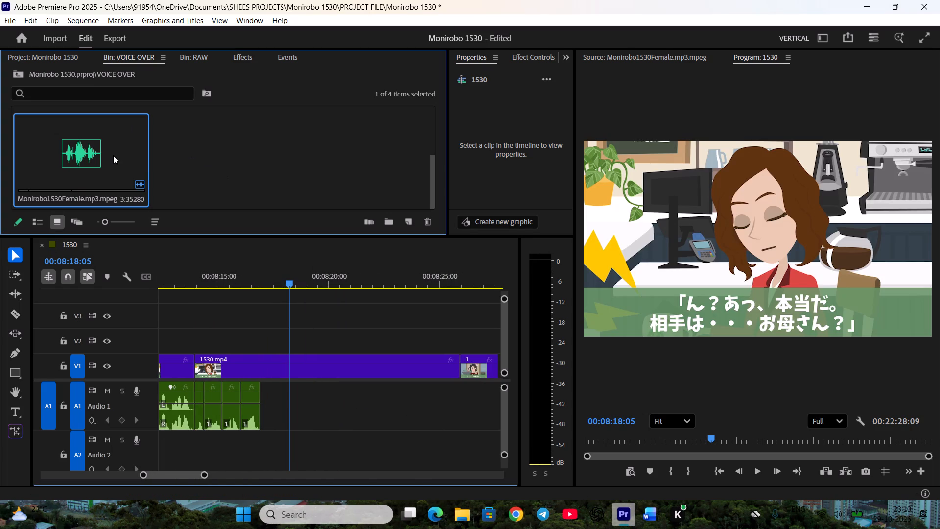
key("space")
key("space")
key("space")
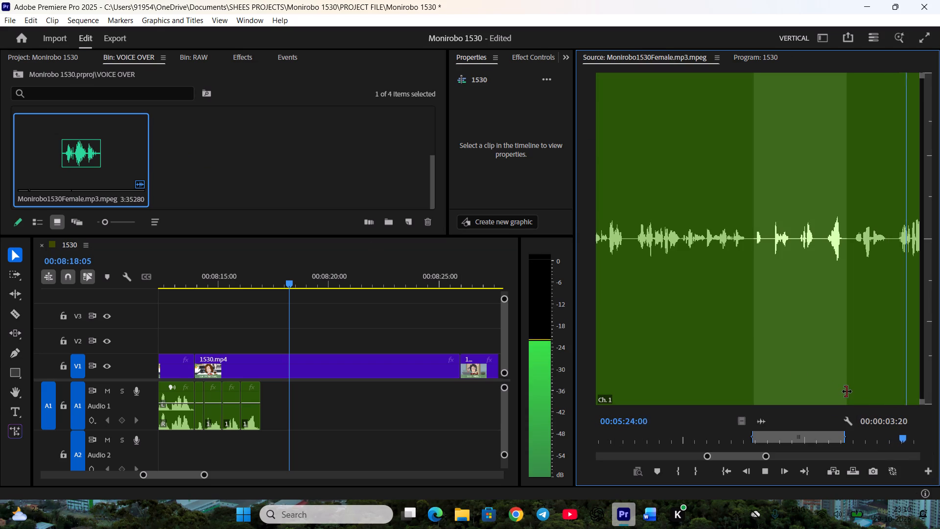
key("space")
key("space")
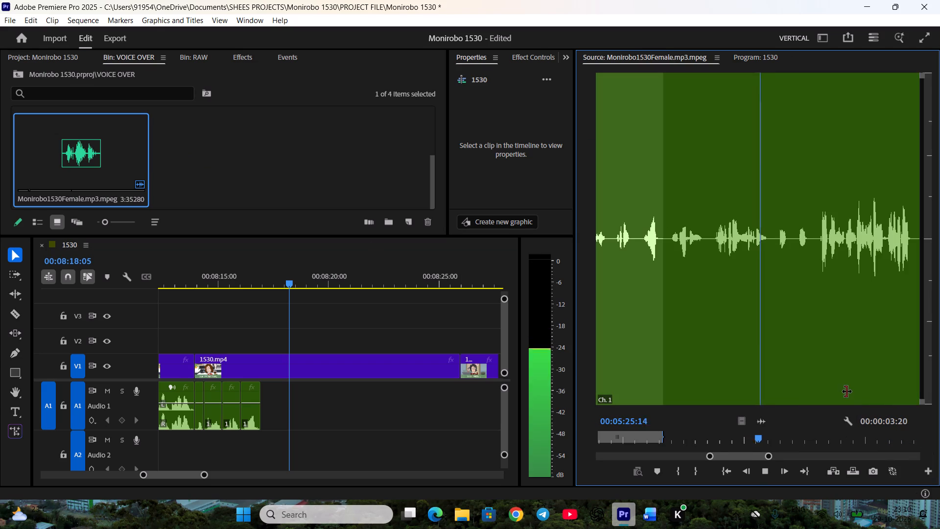
key("space")
left_click(643, 517)
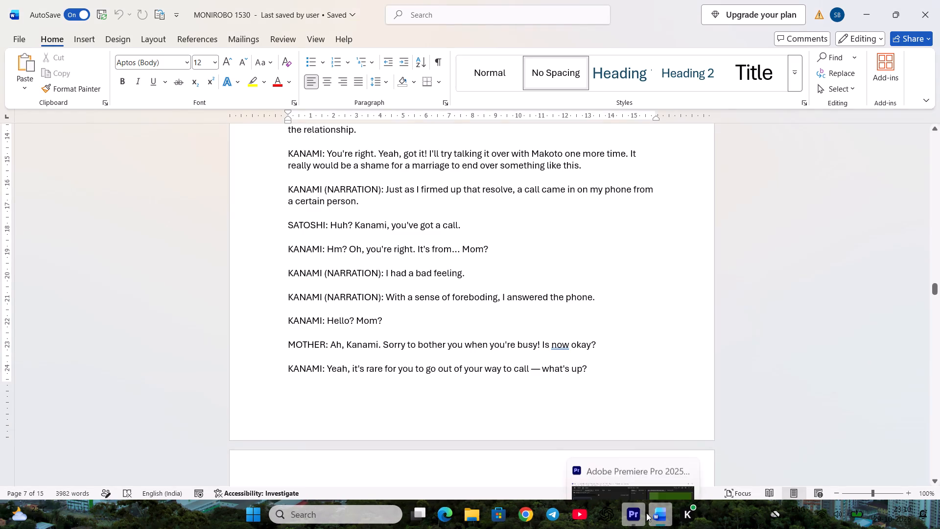
left_click(635, 513)
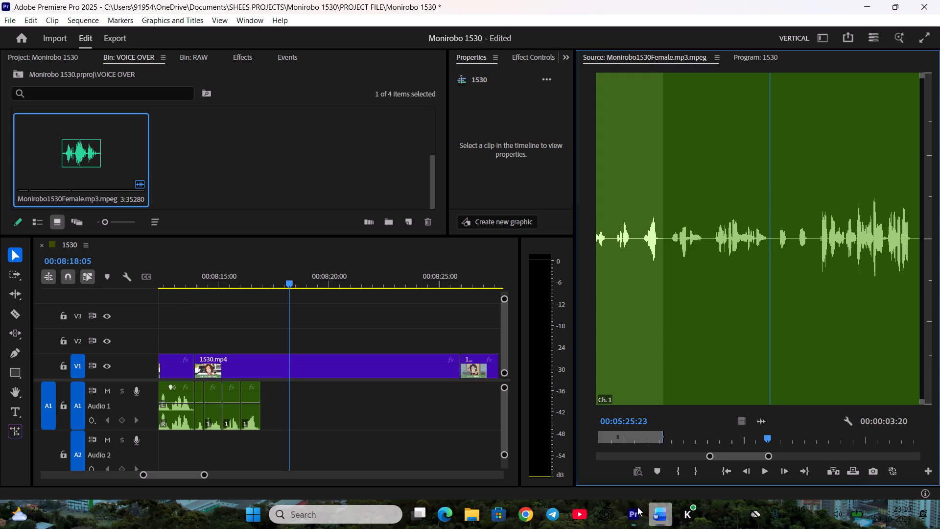
Mark Kanami's lines from "I had a bad feeling" through "Hello? Mom?" with In at 00:05:21:21 and Out at 00:05:27:17.
key("space")
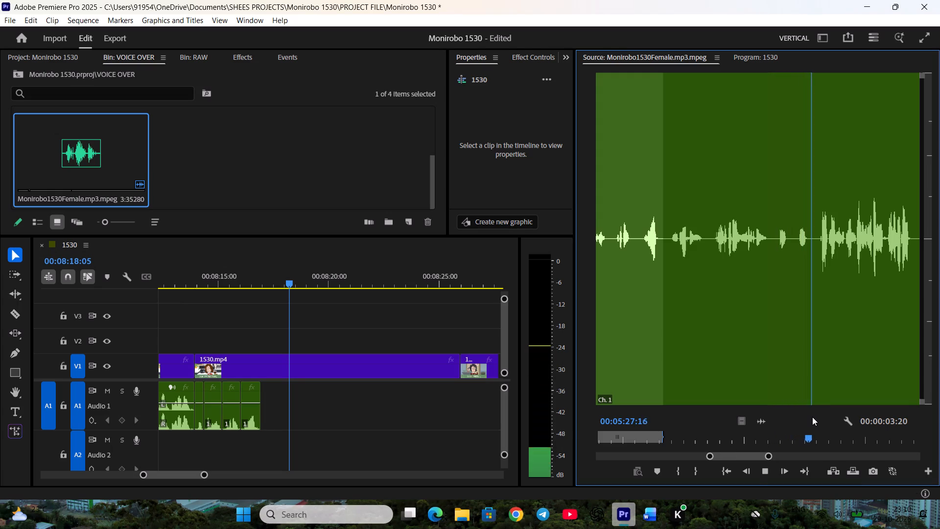
key("space")
key("o")
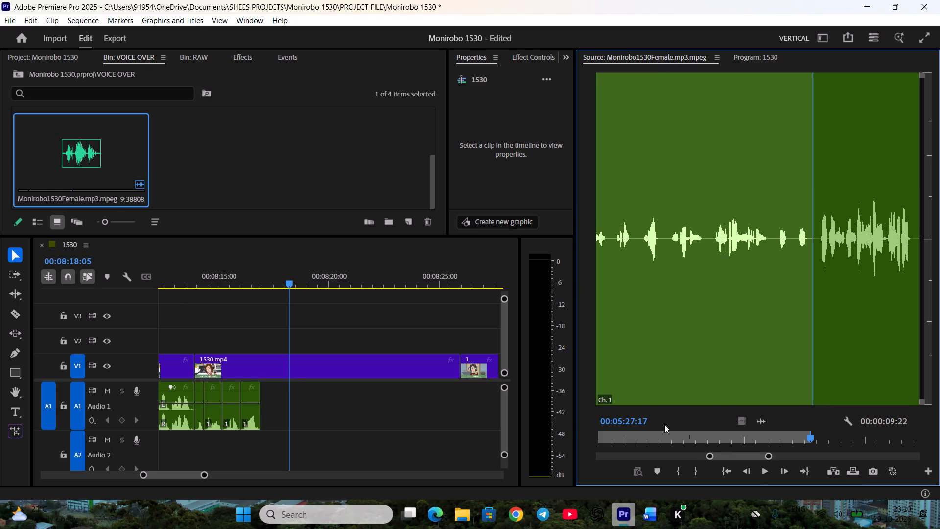
left_click(661, 439)
scroll(695, 431, "down", 9)
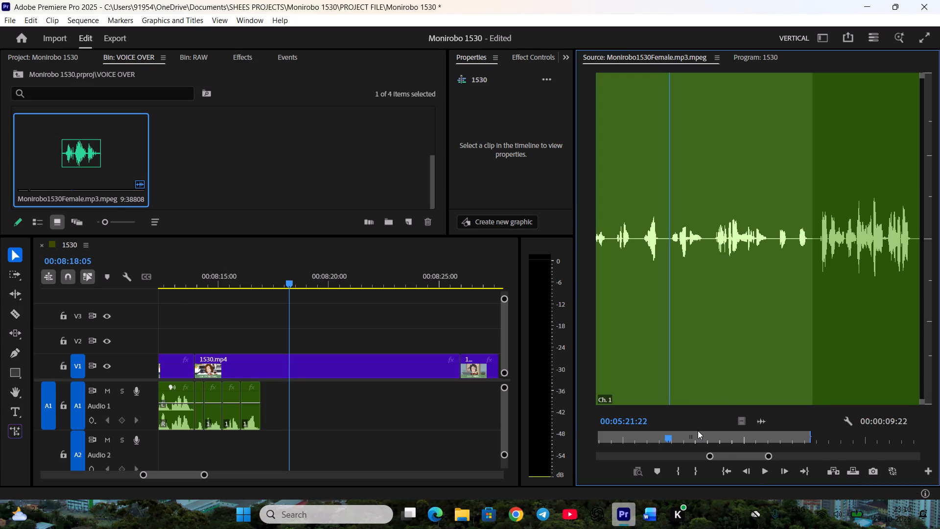
scroll(698, 431, "up", 1)
key("i")
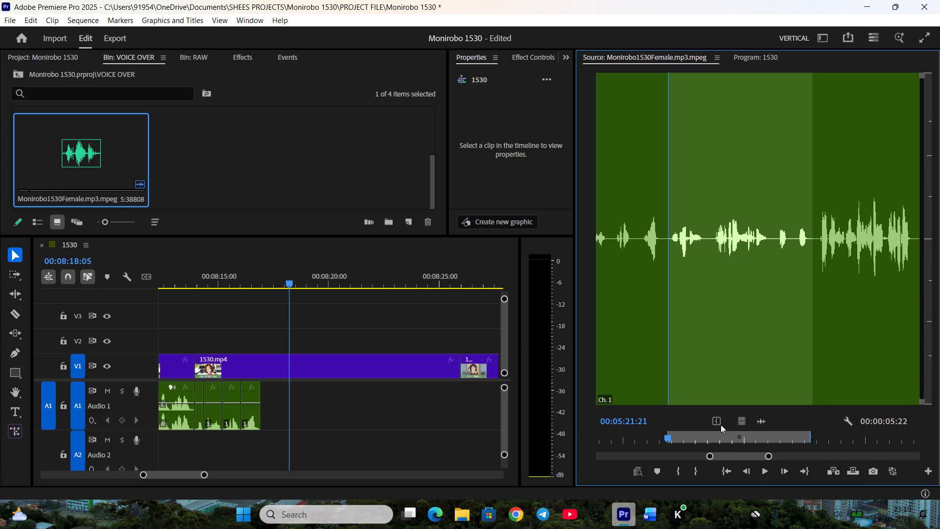
Place the marked range on Audio 1 directly after Kanami's reply and play its start against the shot.
left_click_drag(760, 419, 264, 400)
key("space")
key("space")
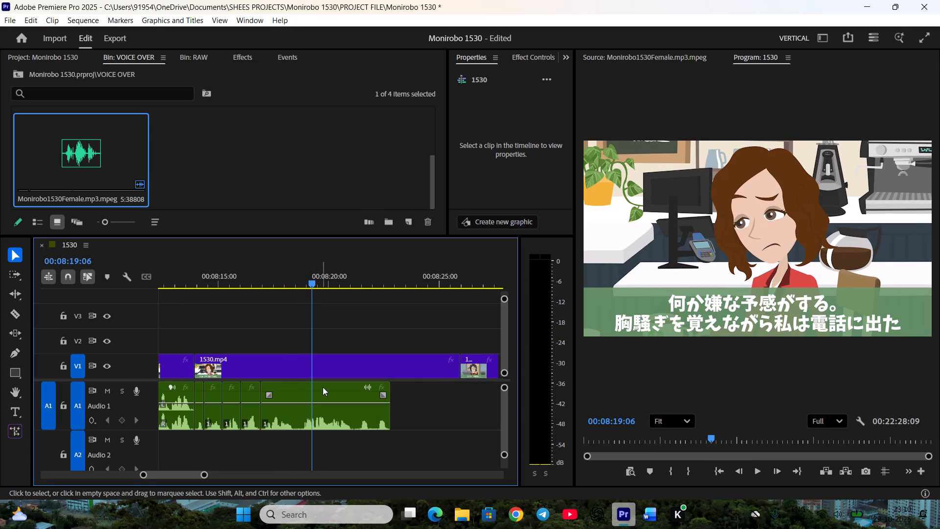
Split the placed voice clip at 00:08:18:10, trim the silence before "With a sense of foreboding", and close the gap.
key("equal")
scroll(357, 390, "up", 4)
left_click_drag(381, 276, 375, 290)
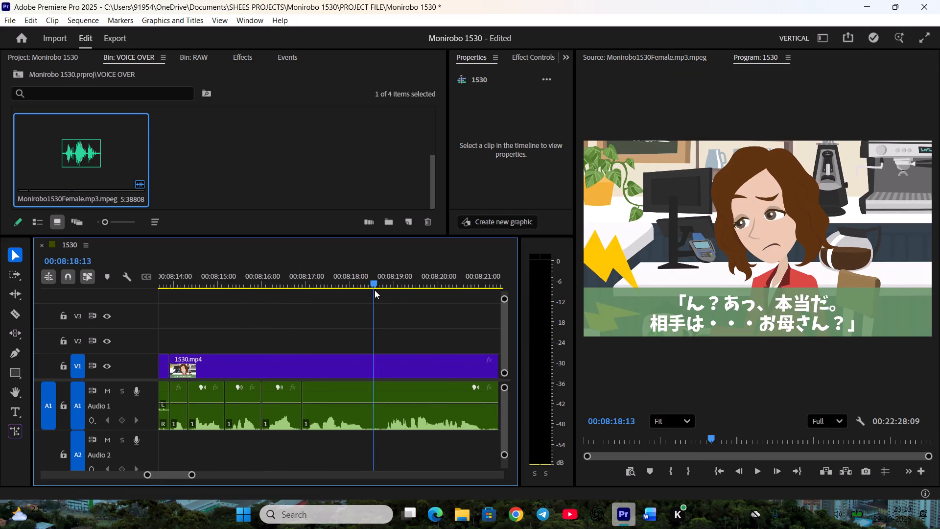
left_click_drag(375, 290, 371, 292)
left_click(392, 424)
key("c")
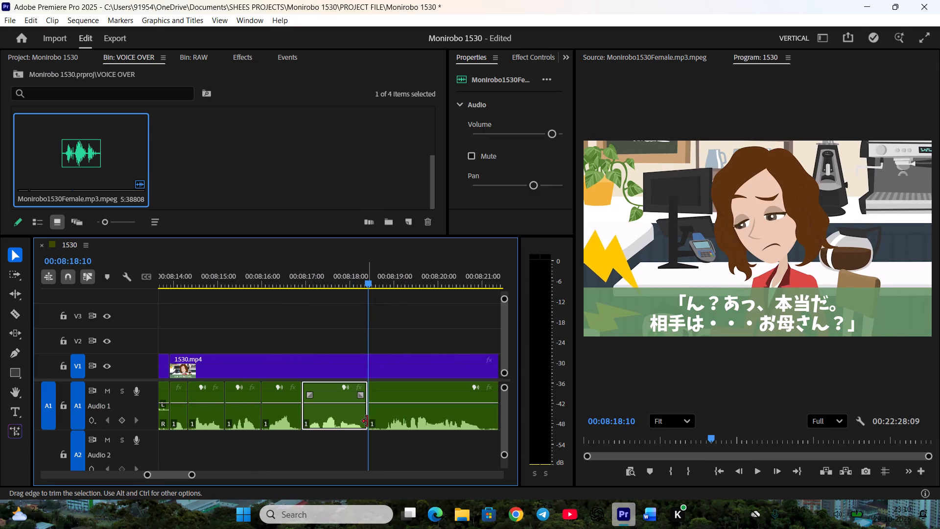
left_click_drag(374, 420, 385, 420)
left_click_drag(399, 422, 393, 419)
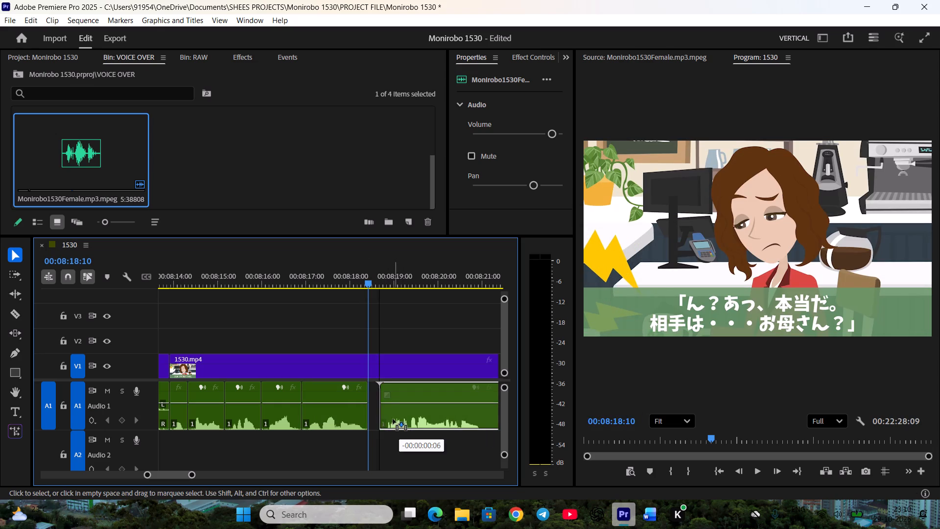
left_click_drag(393, 419, 392, 419)
left_click(405, 443)
Play to the next pause, split the voice clip at 00:08:20:19, trim the silence before "Hello?", and close the gap.
key("space")
scroll(420, 429, "down", 6)
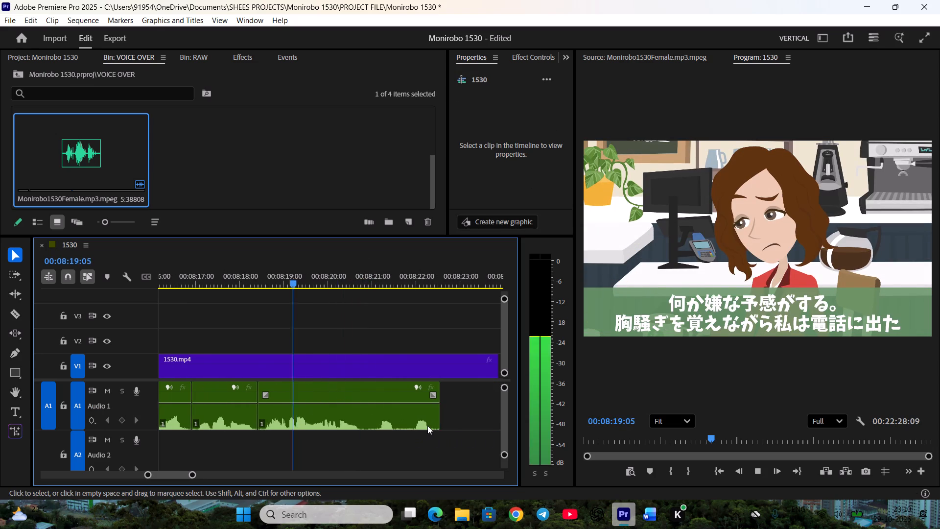
key("space")
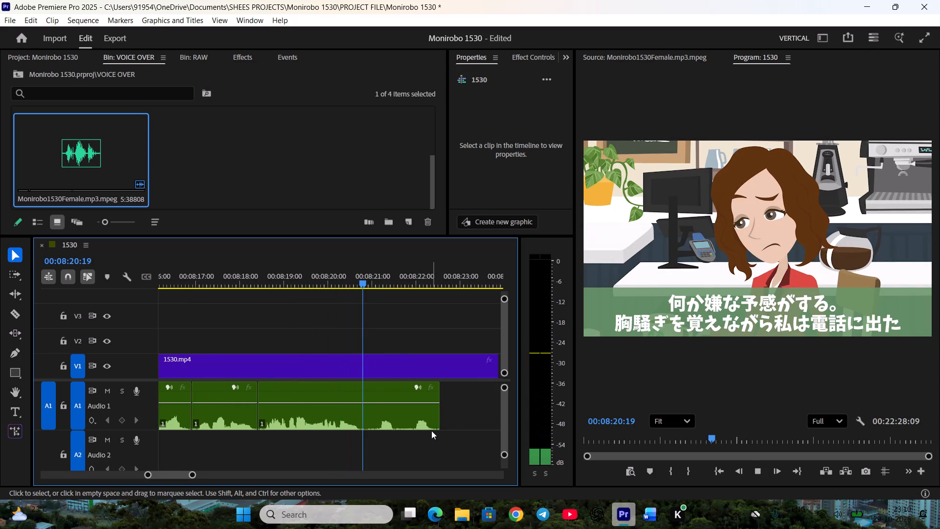
left_click(372, 419)
key("c")
left_click_drag(364, 418, 374, 419)
left_click_drag(386, 420, 378, 420)
left_click(394, 444)
Split the greeting at 00:08:21:13, trim the pause before "Mom?", close the gap, and trim the last piece's tail slightly.
scroll(392, 443, "down", 2)
key("space")
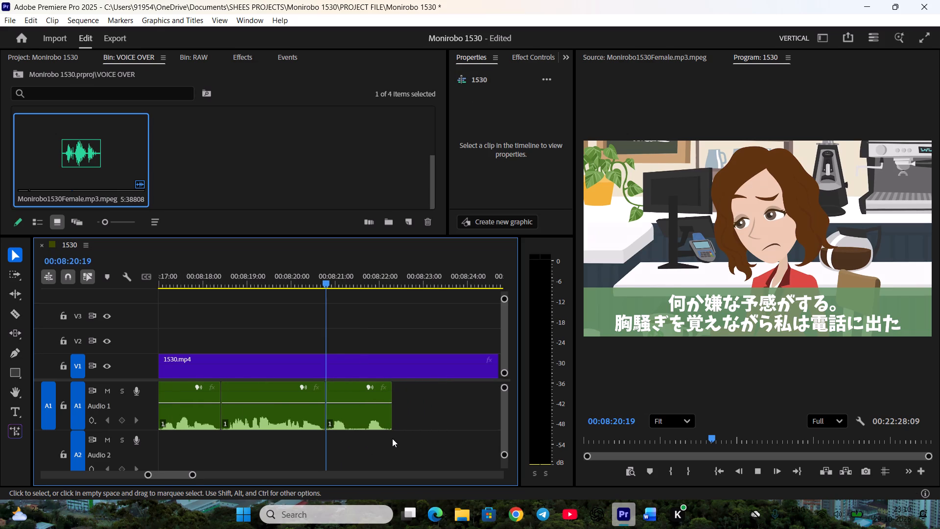
key("space")
left_click(357, 417)
key("c")
left_click_drag(355, 416, 362, 417)
double_click(362, 417)
left_click_drag(377, 419, 371, 420)
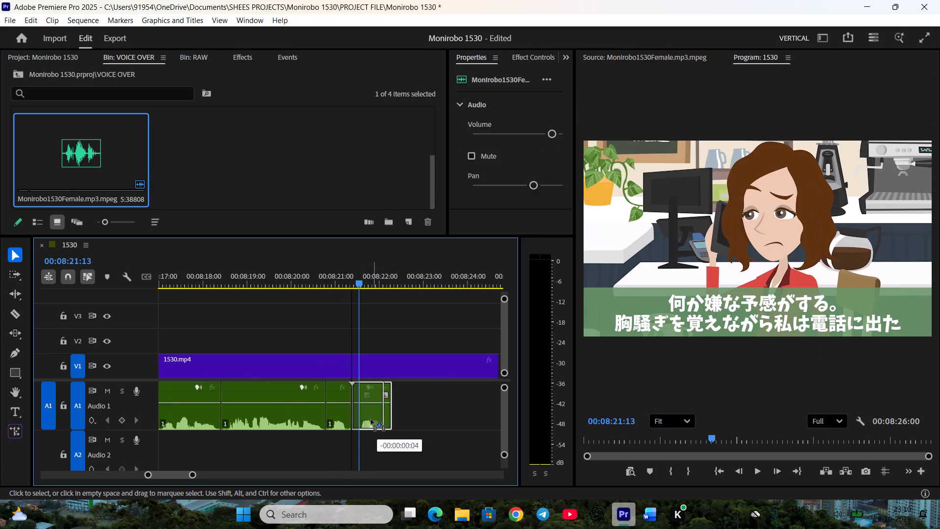
left_click_drag(371, 420, 370, 419)
left_click(384, 437)
left_click(386, 419)
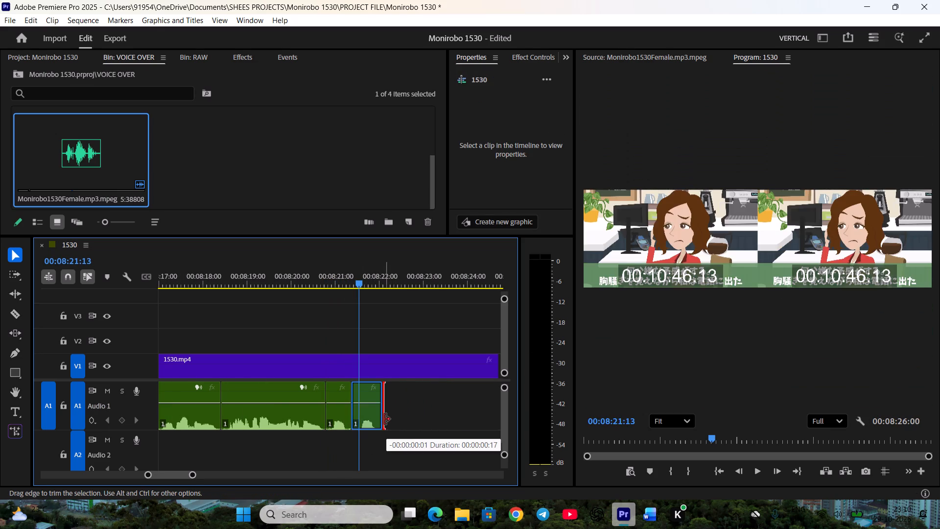
left_click(396, 437)
Play back the tightened narration and greeting against the V1 shot, including a replay from about 00:08:16.
key("space")
key("space")
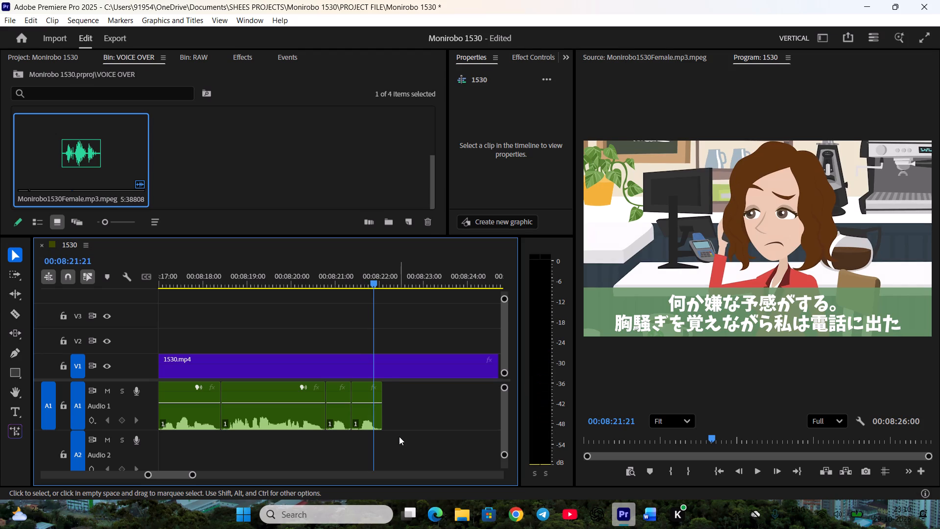
key("space")
key("space")
scroll(405, 437, "up", 8)
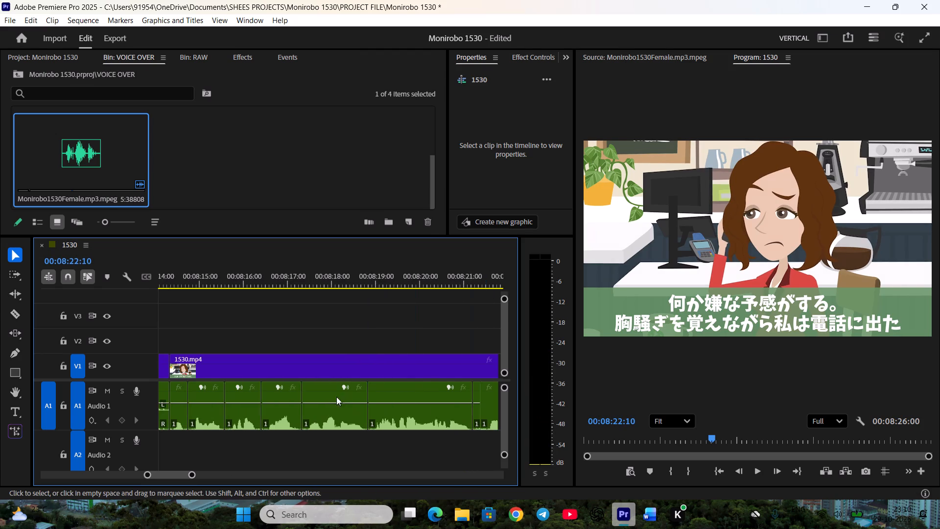
left_click(260, 274)
key("space")
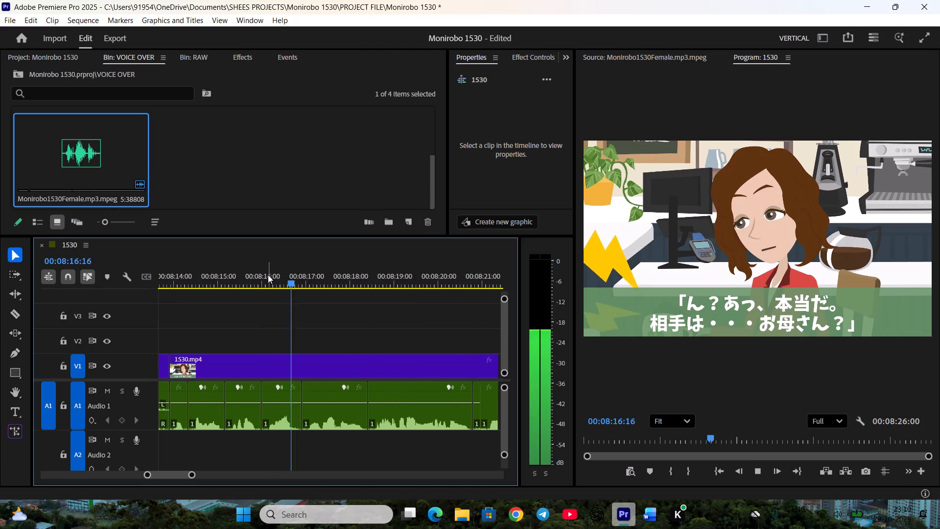
key("space")
key("space")
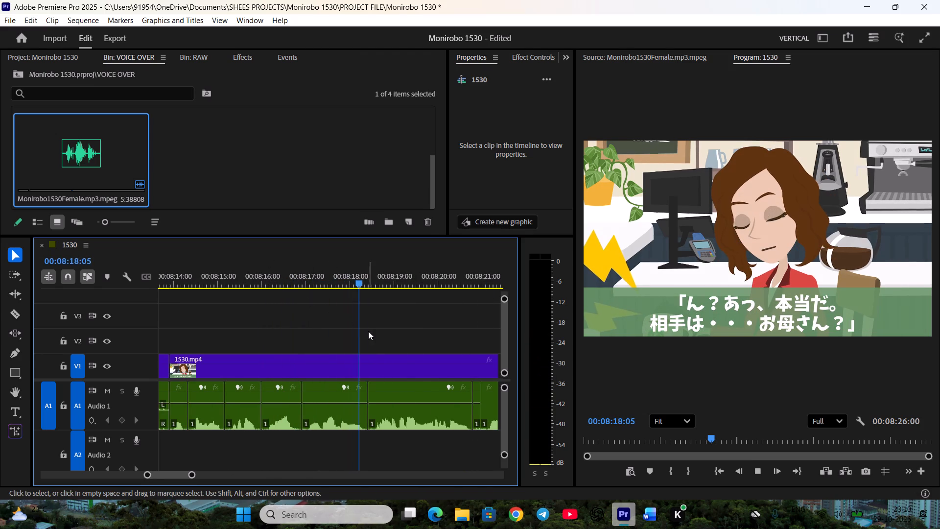
scroll(372, 336, "down", 4)
key("space")
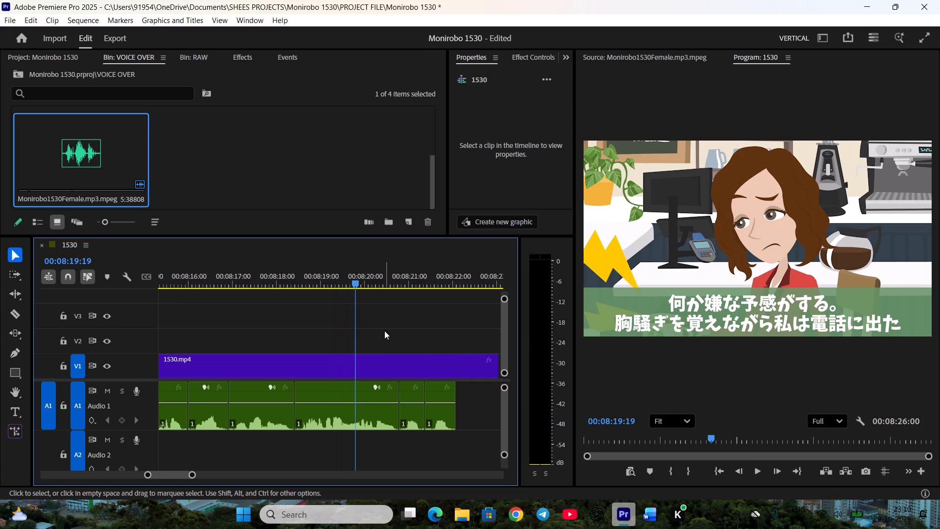
Split the V1 shot at 00:08:18:06 and move the later part back to the start of the "I had a bad feeling" clip.
left_click(380, 357)
scroll(648, 444, "up", 13)
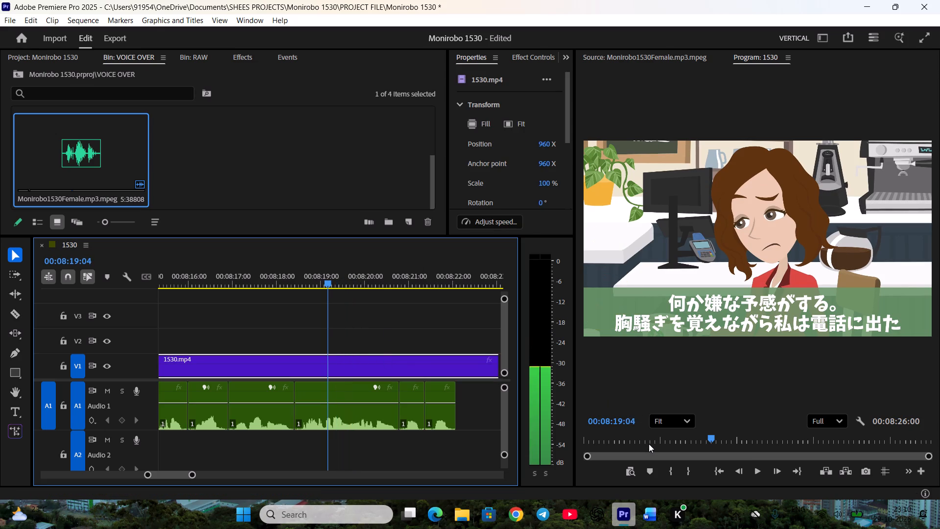
scroll(649, 444, "up", 19)
scroll(650, 444, "up", 3)
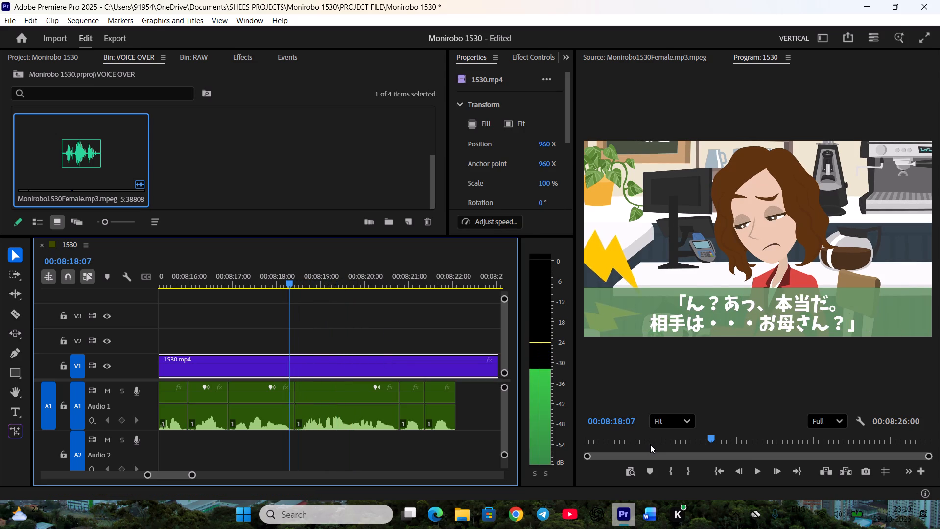
scroll(650, 444, "up", 5)
scroll(650, 444, "down", 3)
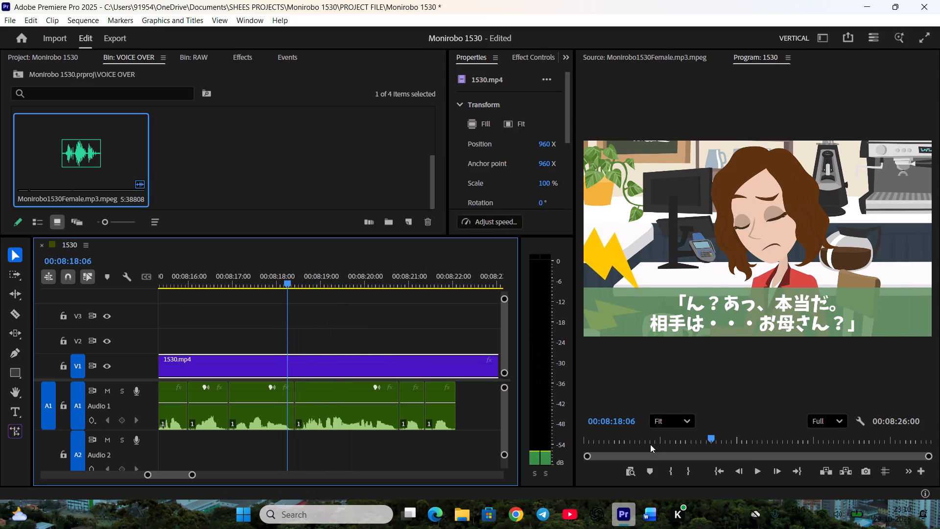
key("c")
scroll(334, 306, "up", 3)
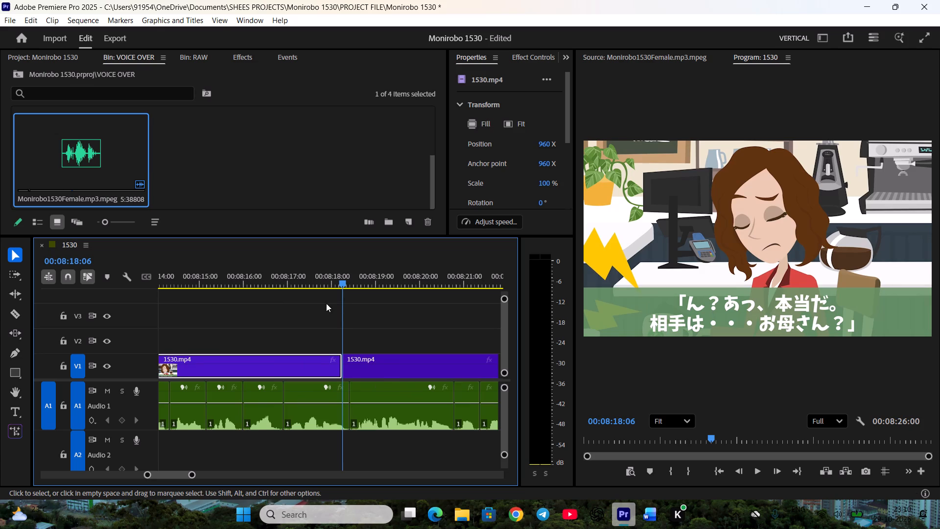
scroll(326, 304, "up", 1)
left_click_drag(316, 285, 287, 289)
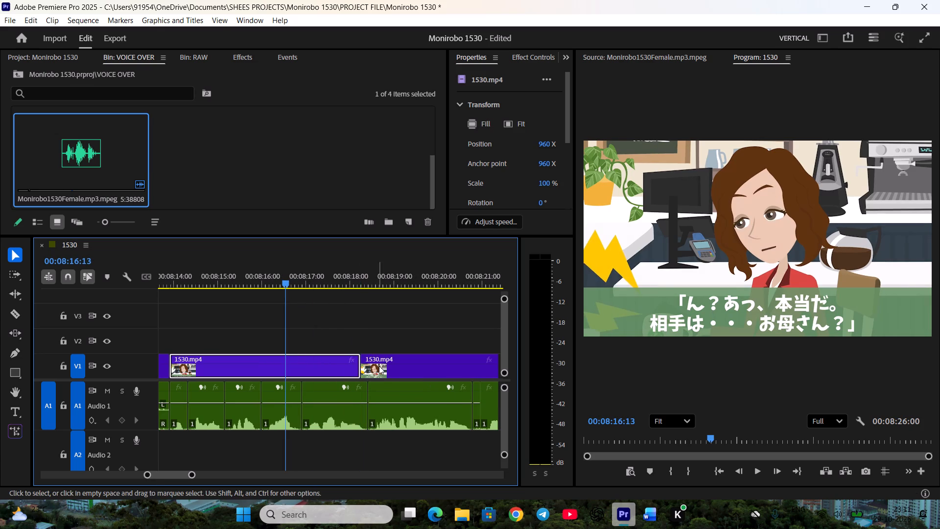
left_click_drag(380, 366, 325, 366)
left_click(337, 332)
Review the retimed shot, split V1 at 00:08:22:16, move the later part back to the start of the "Hello?" clip, and play it.
key("space")
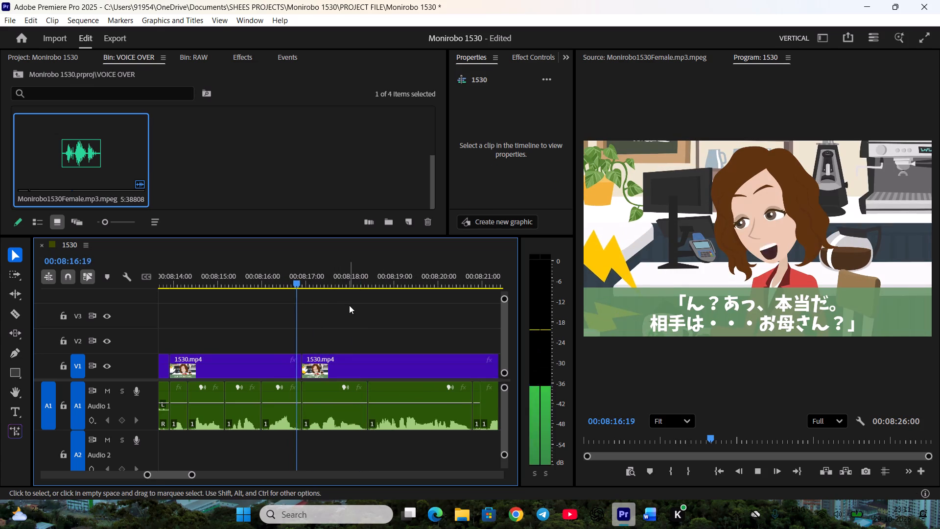
scroll(373, 308, "down", 3)
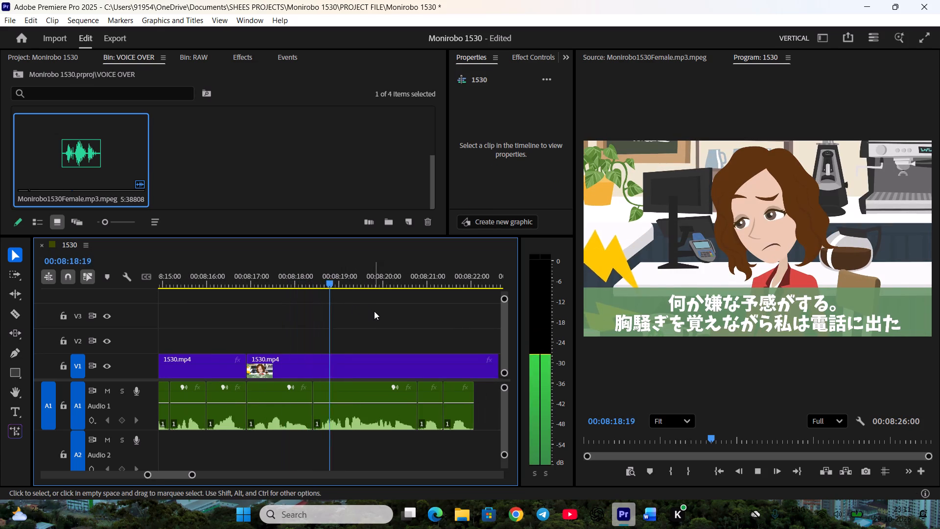
scroll(374, 312, "down", 9)
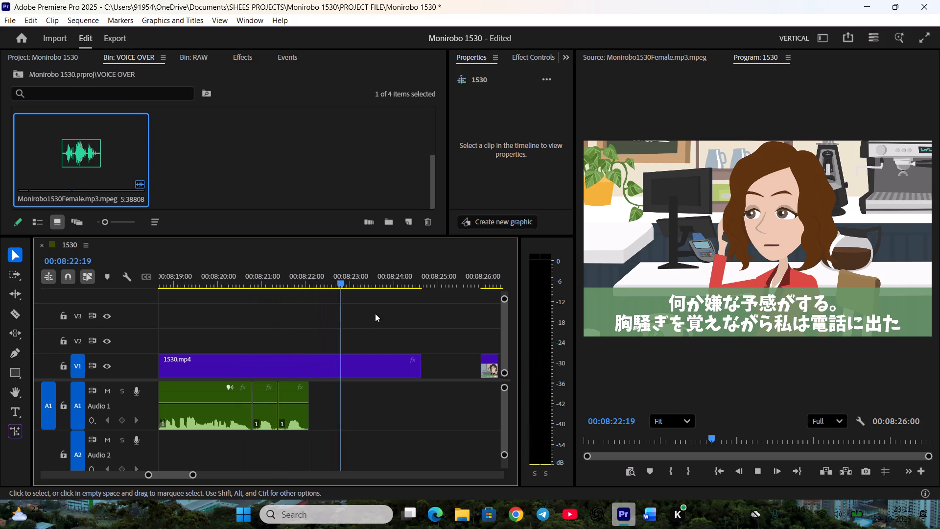
key("space")
left_click(375, 367)
scroll(710, 439, "up", 12)
key("c")
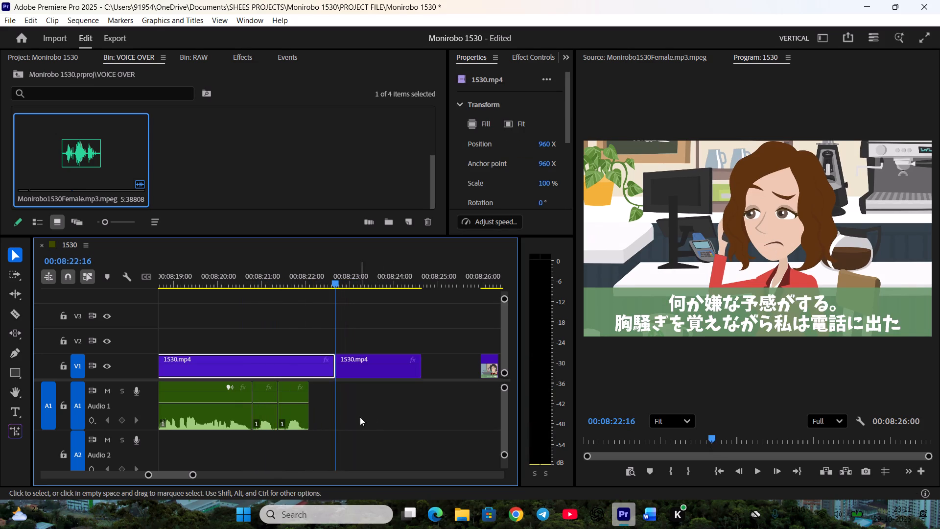
scroll(376, 418, "up", 4)
left_click_drag(341, 286, 313, 290)
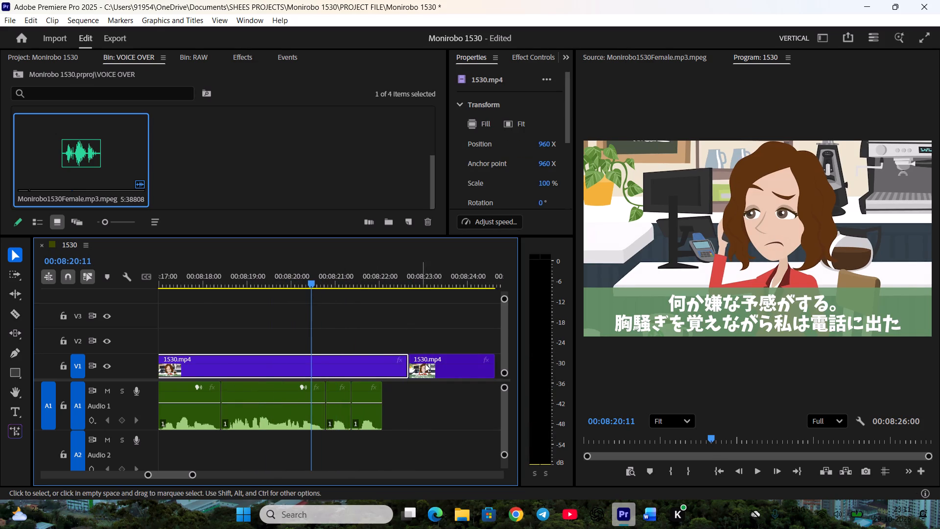
left_click_drag(427, 364, 343, 361)
left_click(349, 316)
key("space")
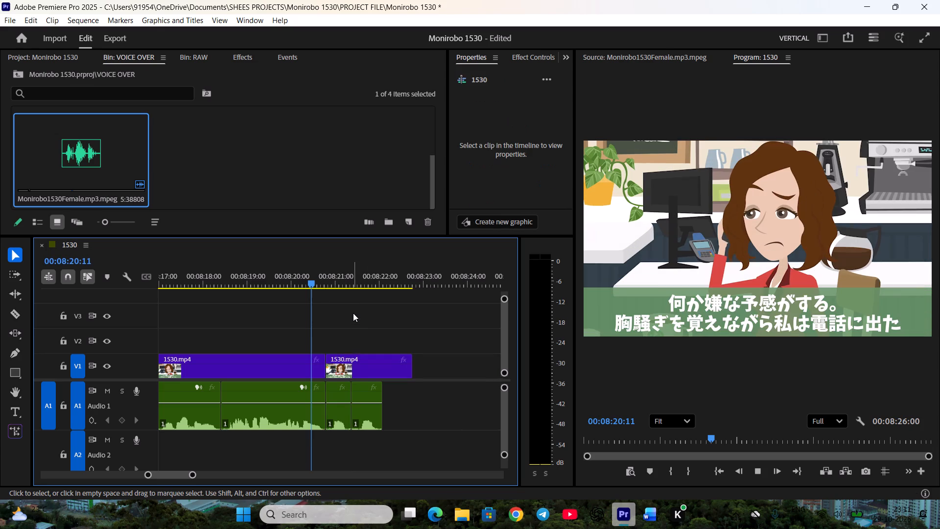
Trim the V1 shot's end to match the end of the "Mom?" audio, ripple-delete the gap after it, and save the project.
key("space")
left_click_drag(408, 374, 402, 374)
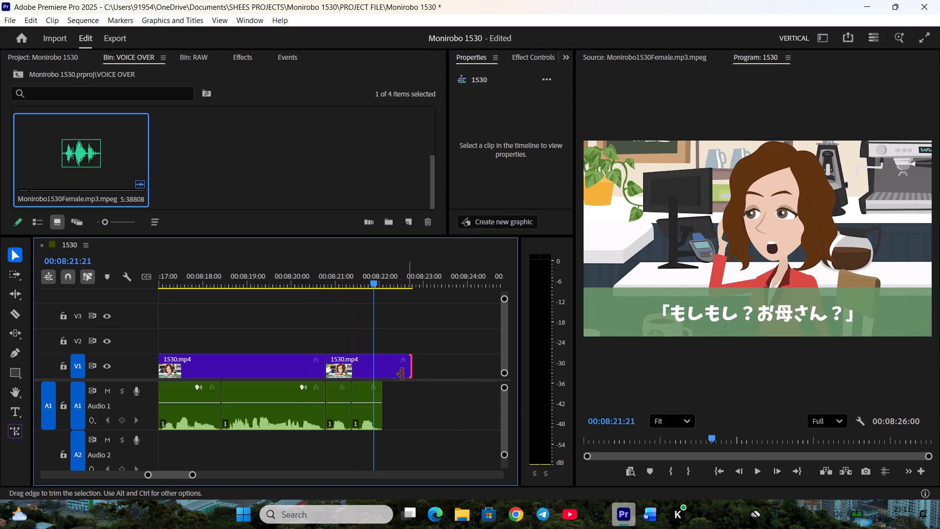
left_click_drag(402, 374, 382, 374)
scroll(369, 383, "down", 4)
right_click(342, 366)
left_click(378, 372)
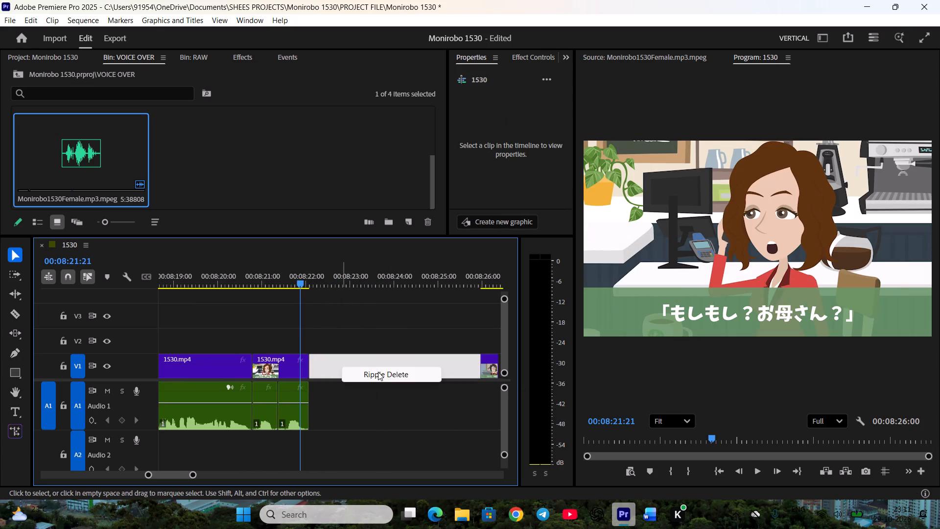
scroll(364, 396, "down", 5)
key("space")
key("ctrl+s")
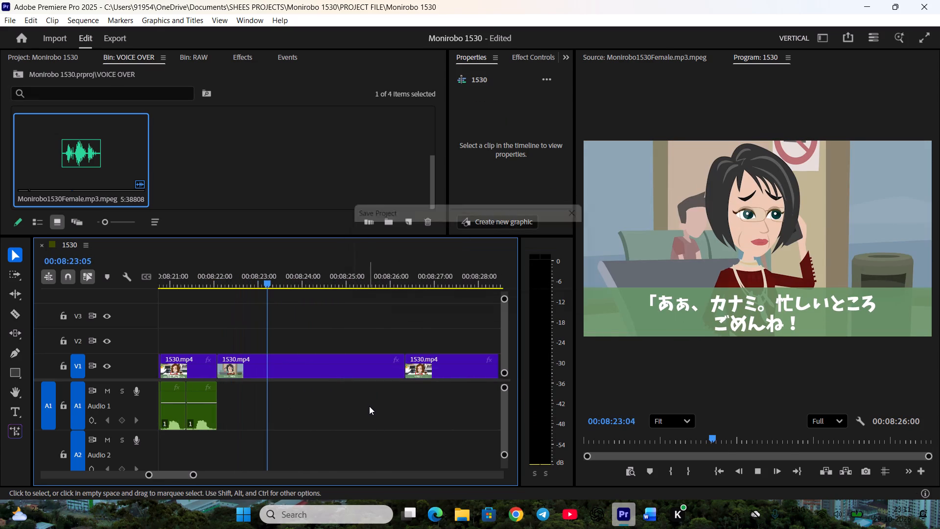
Mark the mother's "Ah, Kanami" line from 00:05:27:24 to 00:05:31:23 in the female voice file and place it on Audio 1 after "Mom?".
left_click_drag(305, 282, 376, 309)
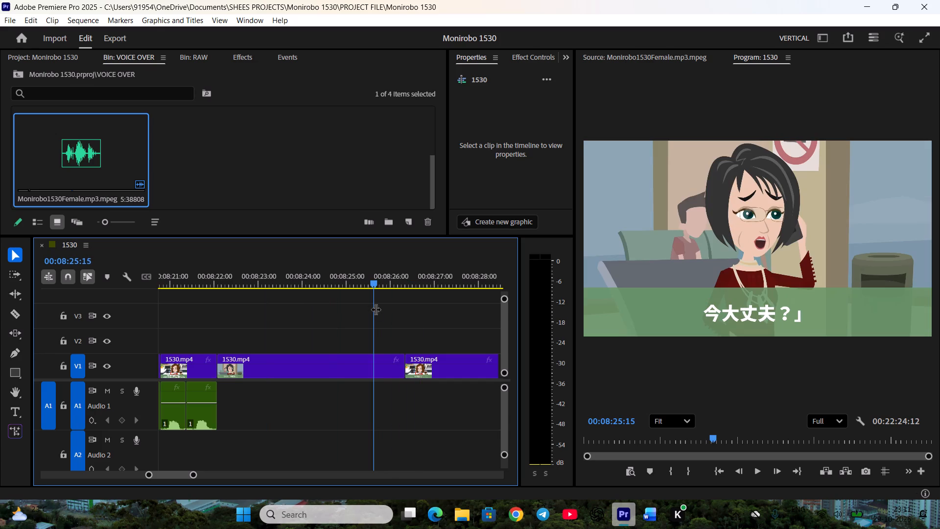
key("ctrl+s")
double_click(92, 153)
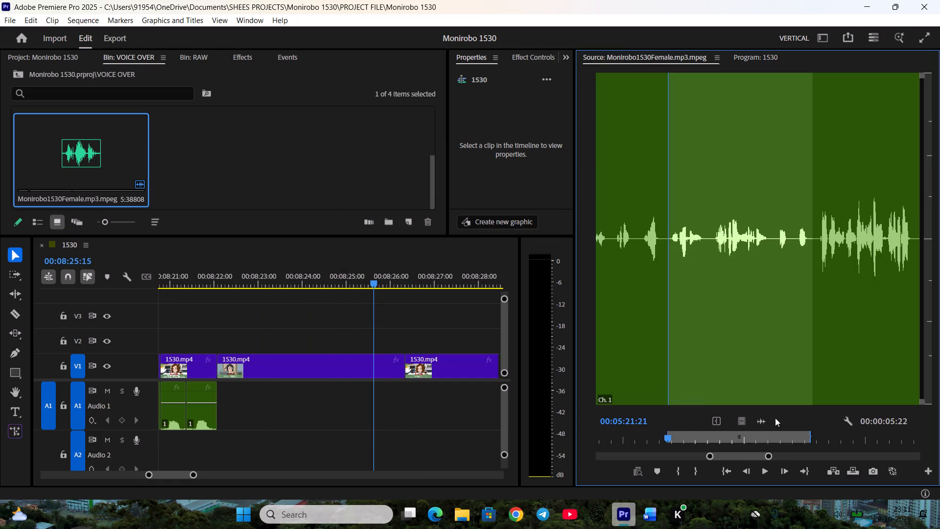
left_click(815, 436)
scroll(822, 436, "down", 2)
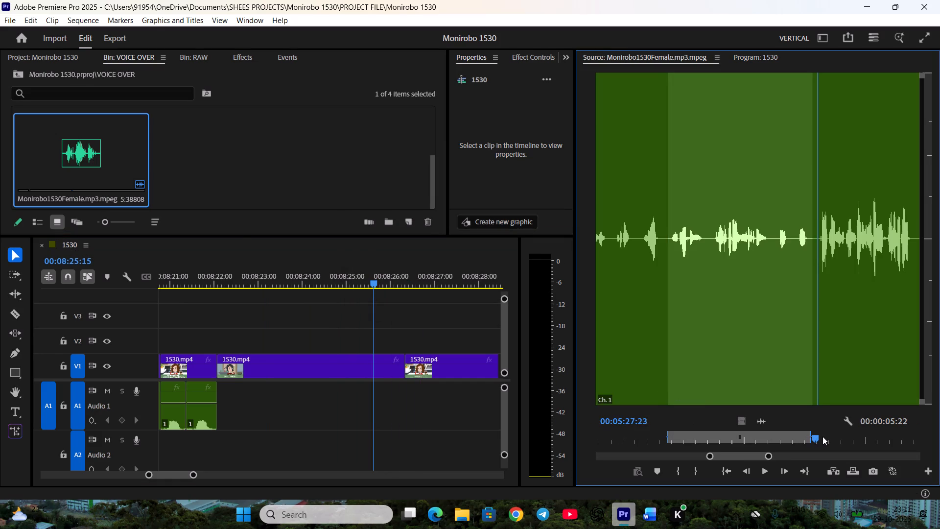
scroll(822, 436, "down", 1)
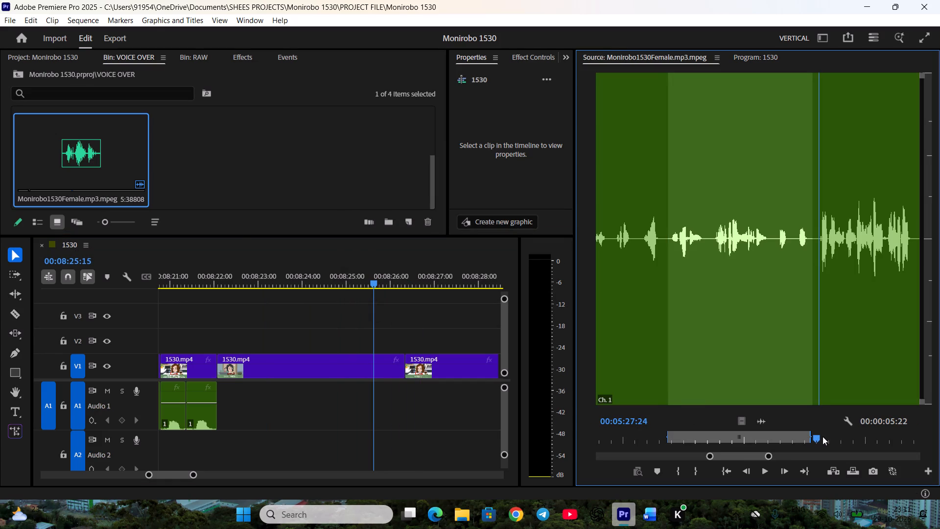
key("i")
key("space")
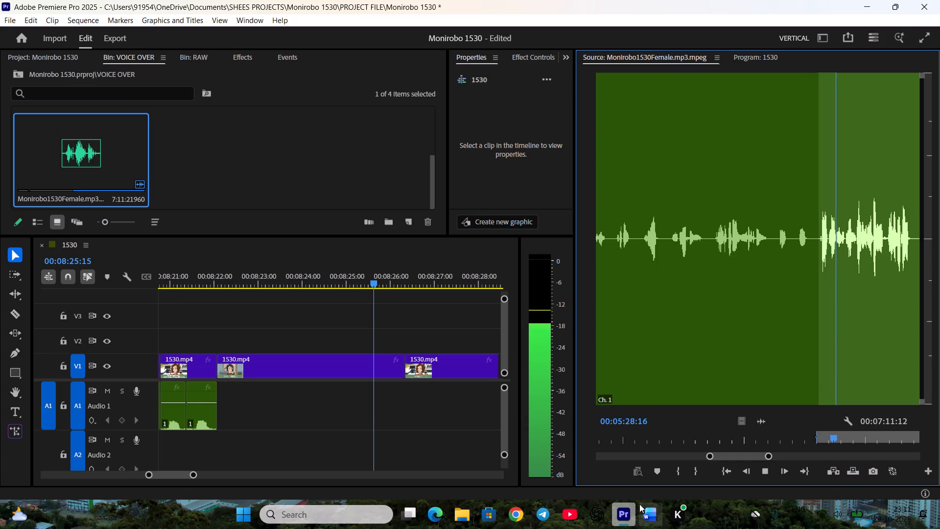
left_click(649, 511)
left_click(629, 512)
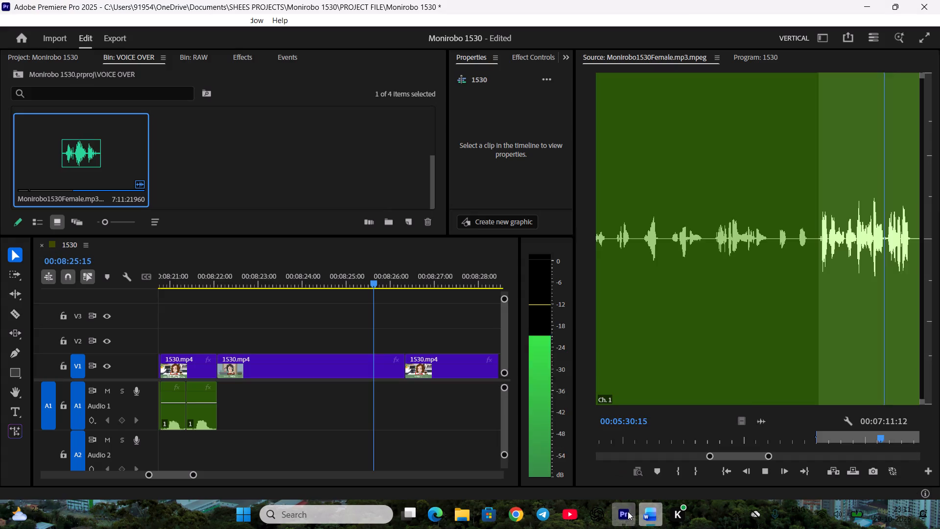
key("space")
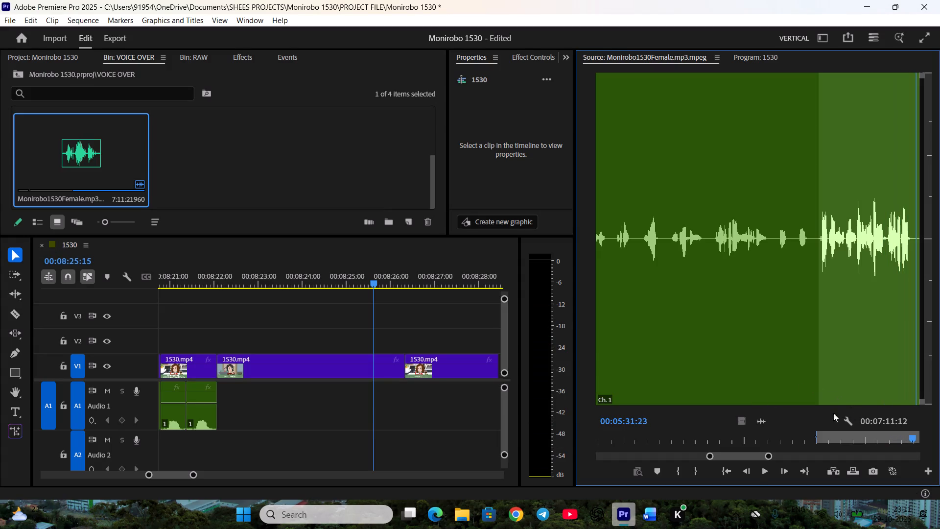
key("o")
left_click_drag(763, 425, 212, 413)
Trim the mother's V1 shot to the end of her line, ripple-delete the gap, preview the following shot, and save.
left_click_drag(402, 369, 394, 369)
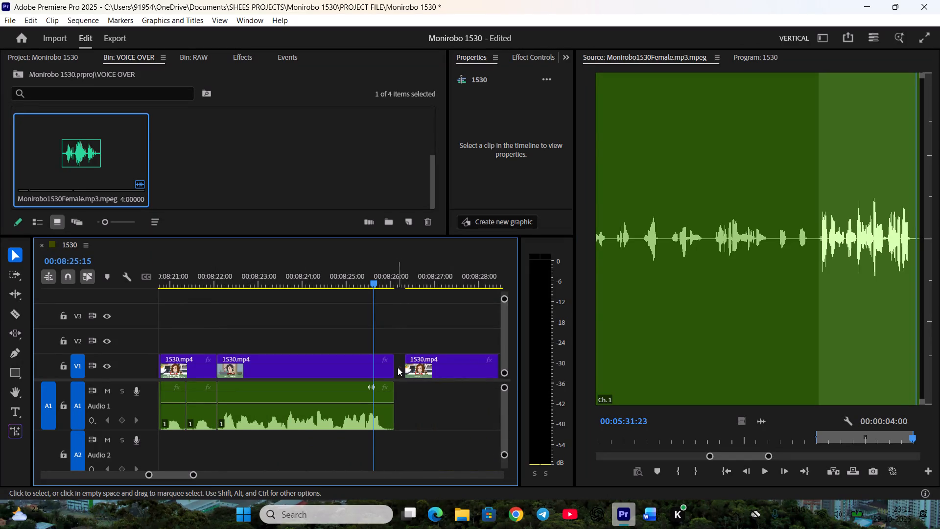
right_click(398, 366)
left_click(410, 376)
scroll(409, 389, "down", 11)
key("space")
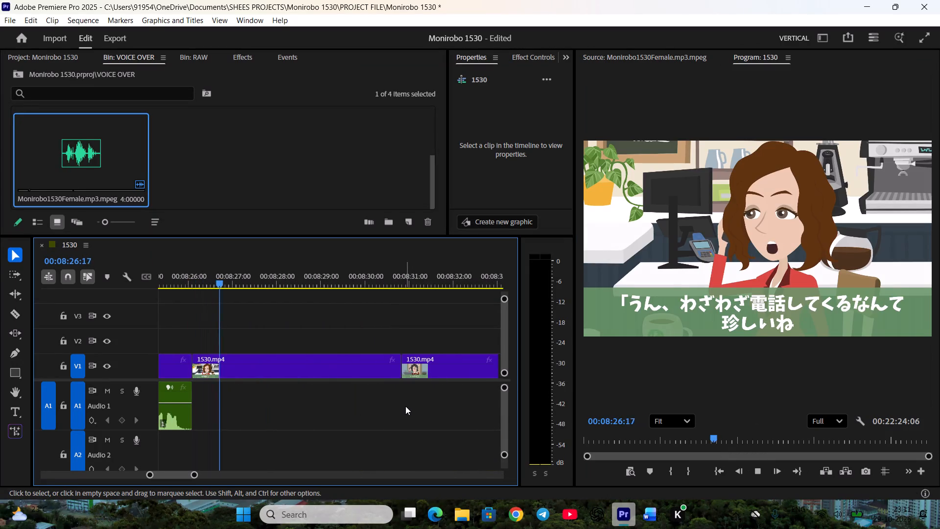
key("ctrl+s")
left_click_drag(307, 269, 375, 306)
key("ctrl+s")
Mark Kanami's "Yeah, it's rare for you" line from 00:05:32:03 to 00:05:36:18 and place it on Audio 1 directly after the mother's line.
double_click(86, 151)
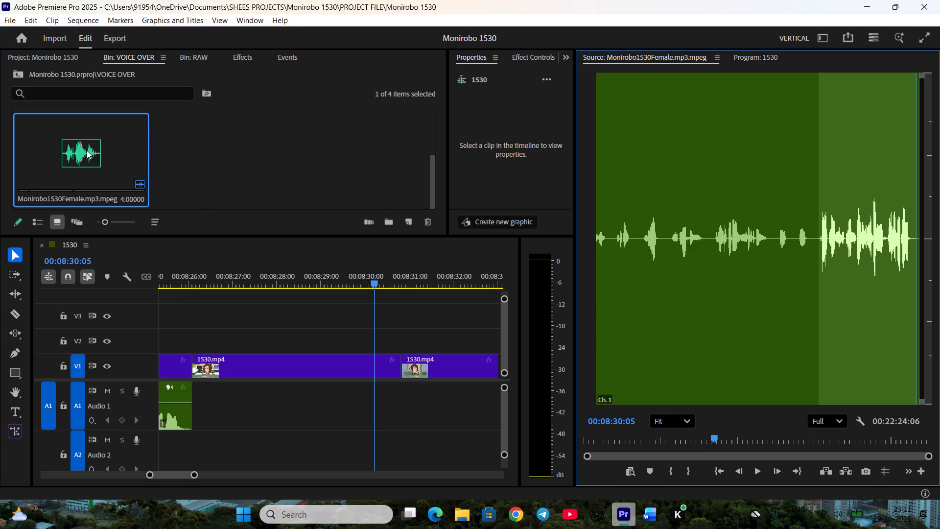
key("space")
key("space")
scroll(729, 434, "up", 3)
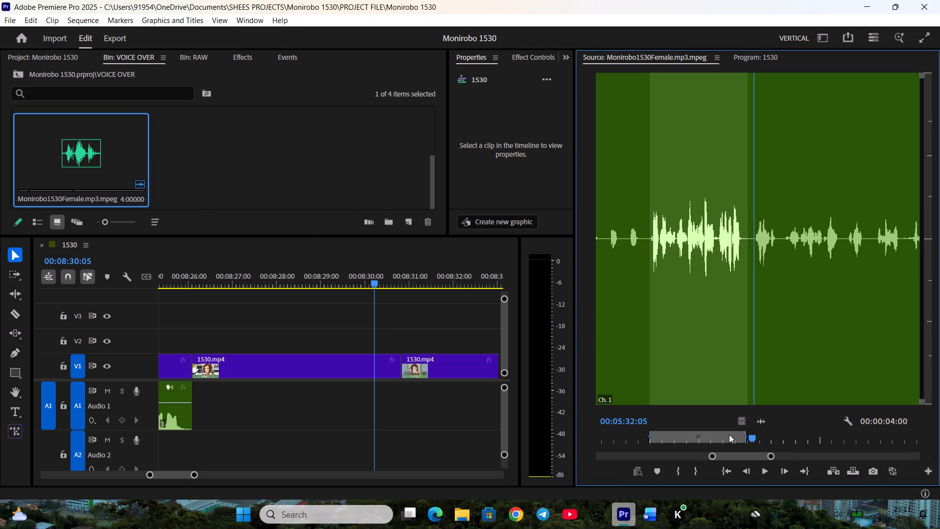
scroll(729, 434, "up", 3)
key("i")
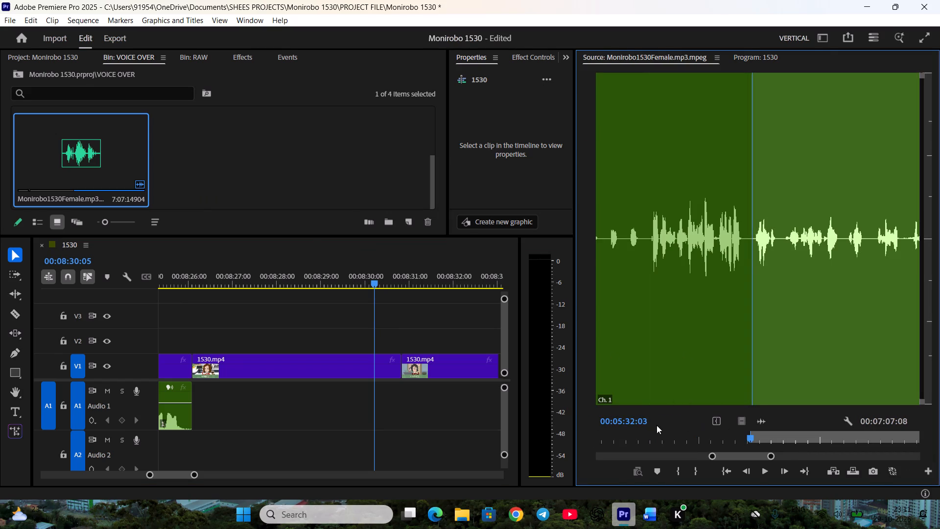
key("space")
left_click(647, 508)
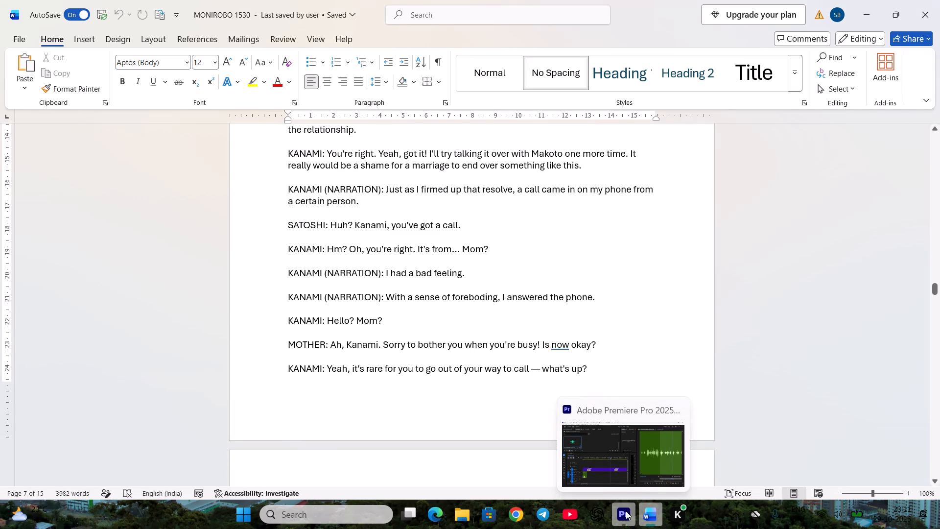
left_click(626, 511)
key("space")
scroll(770, 458, "up", 3)
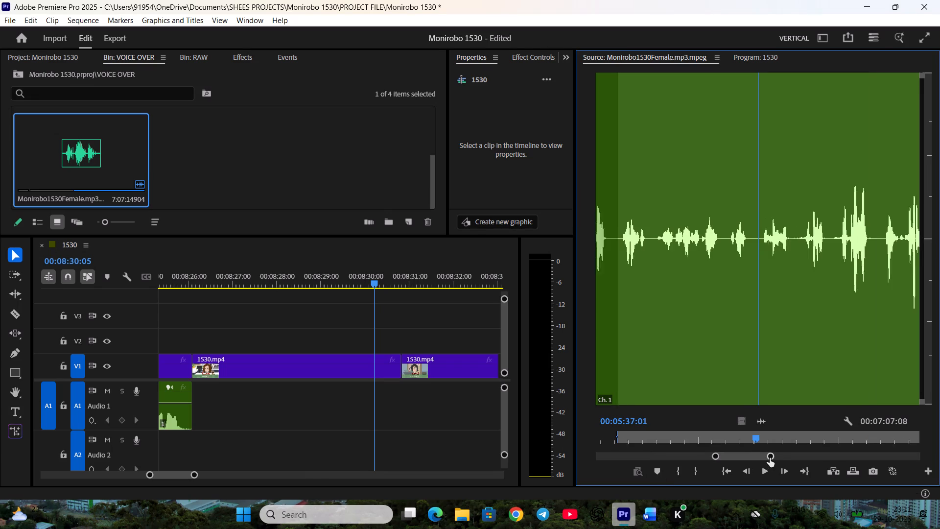
scroll(770, 458, "up", 10)
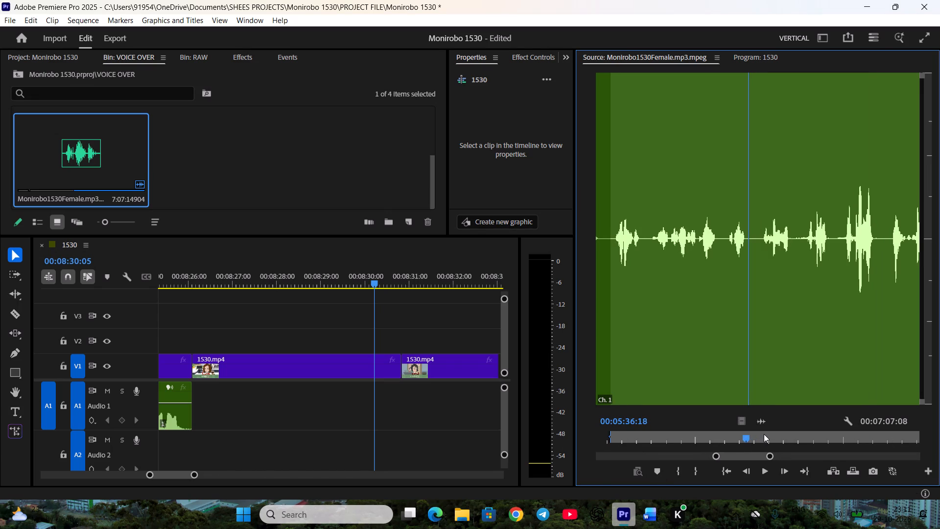
key("o")
left_click_drag(762, 419, 204, 395)
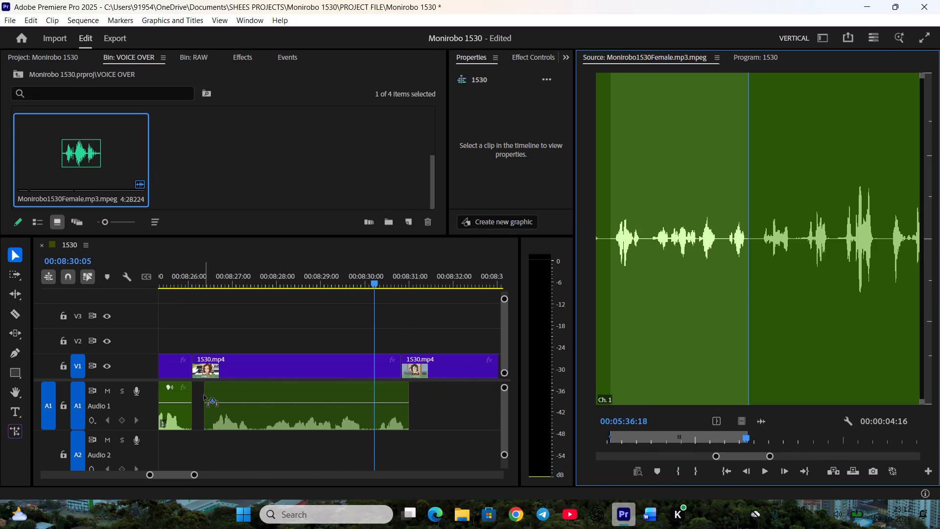
left_click_drag(204, 395, 190, 397)
Split Kanami's new line at 00:08:27:06, trim the pause from the later piece's start, and move it back to close the gap.
left_click_drag(242, 284, 240, 289)
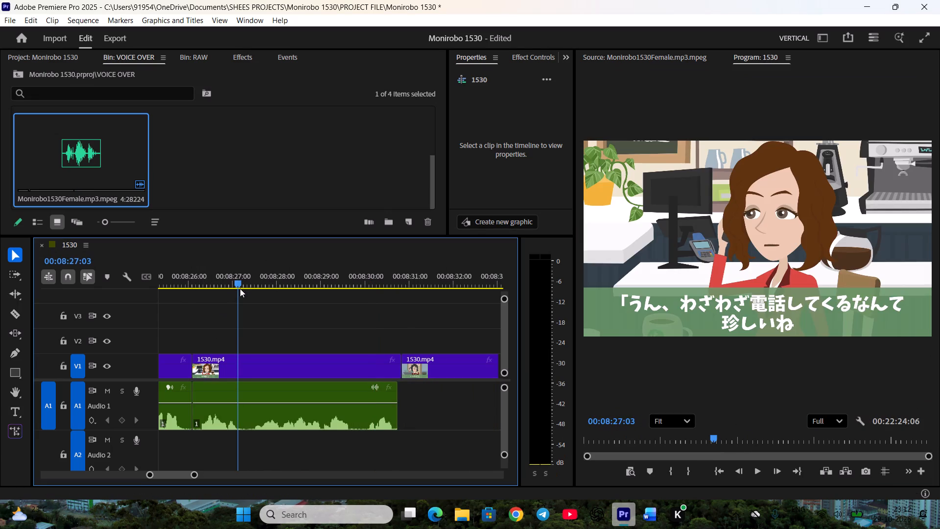
left_click_drag(240, 289, 245, 292)
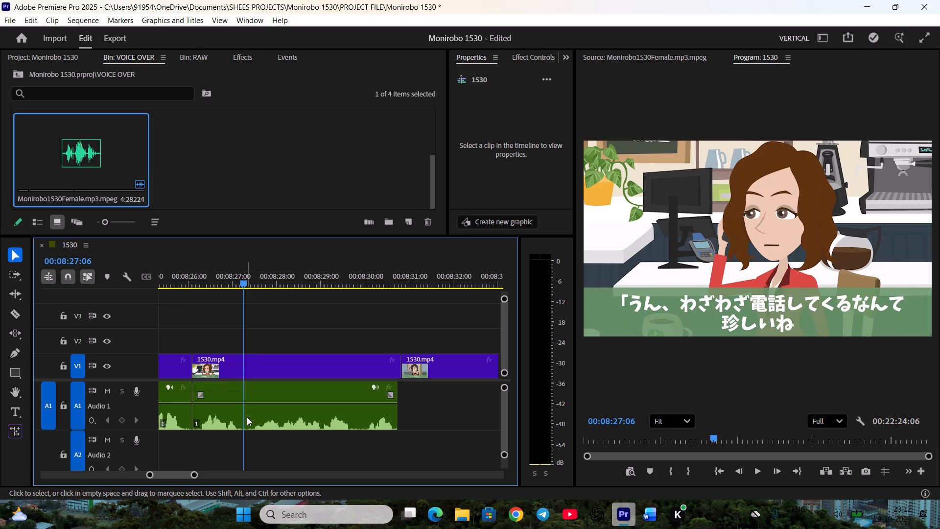
left_click(247, 417)
key("c")
left_click_drag(245, 413, 252, 413)
left_click_drag(266, 415, 259, 413)
left_click(305, 453)
Split Kanami's line at 00:08:29:15, trim the pause before "what's up?", close the gap, and play back the result.
key("space")
scroll(364, 402, "down", 2)
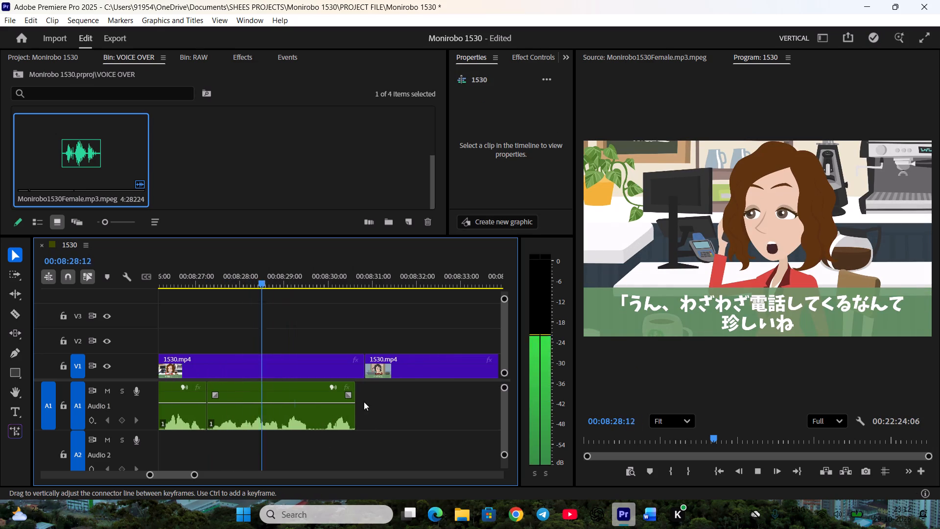
key("space")
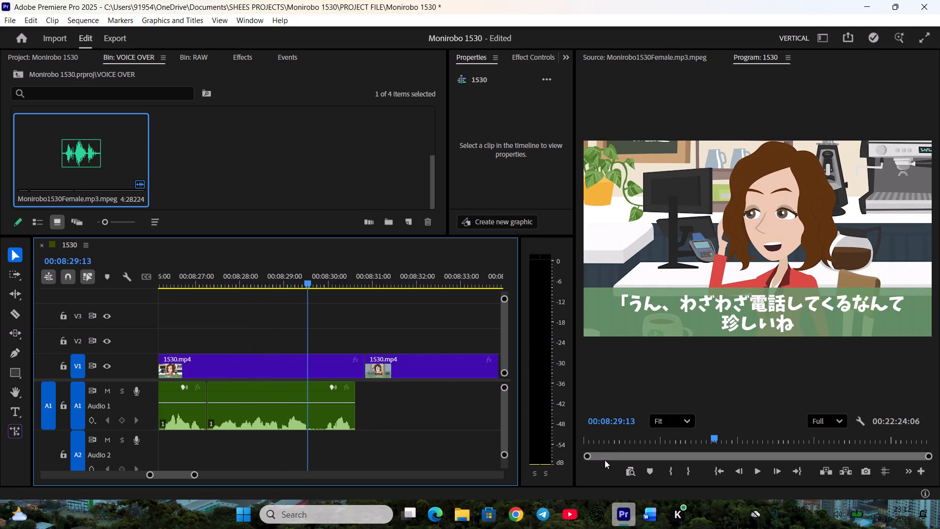
scroll(615, 446, "down", 2)
left_click(330, 417)
key("c")
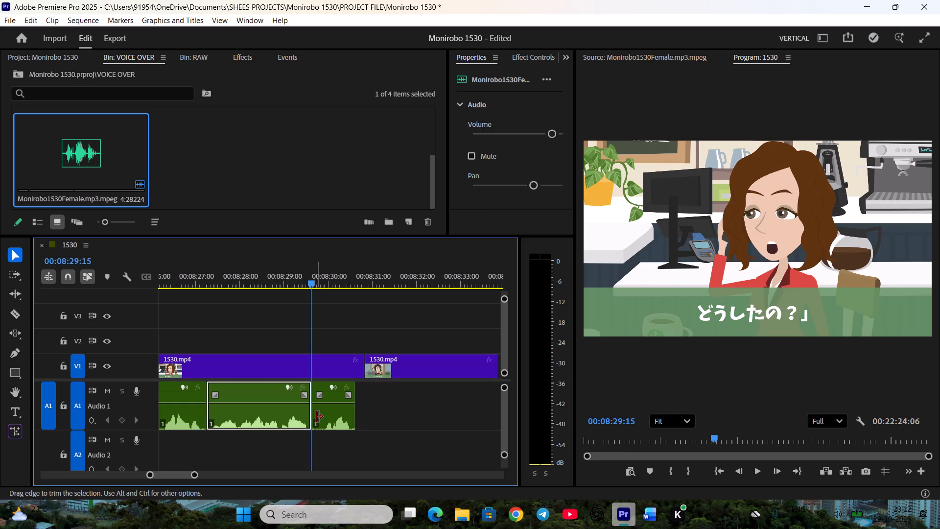
left_click_drag(315, 417, 325, 418)
left_click_drag(339, 420, 330, 422)
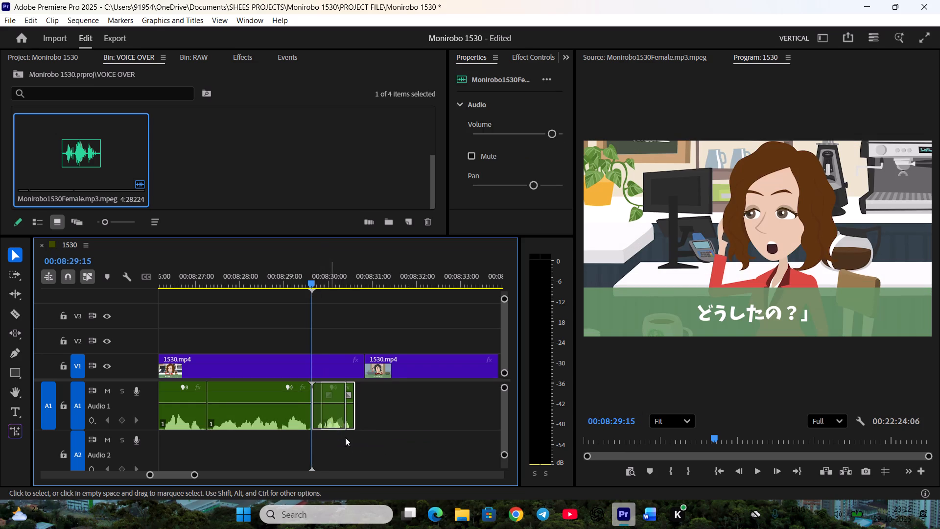
left_click(353, 444)
key("space")
key("space")
Trim Kanami's V1 shot to the end of her "what's up?" audio, ripple-delete the gap, and save the project.
left_click_drag(364, 368, 343, 367)
right_click(352, 365)
right_click(356, 364)
left_click(362, 368)
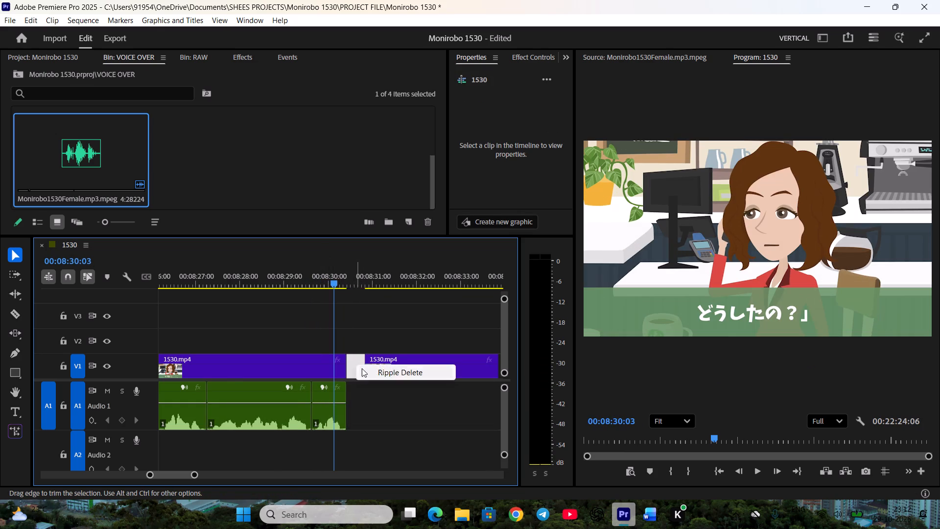
scroll(357, 383, "down", 4)
key("ctrl+s")
key("ctrl+s")
key("ctrl+s")
key("ctrl+s")
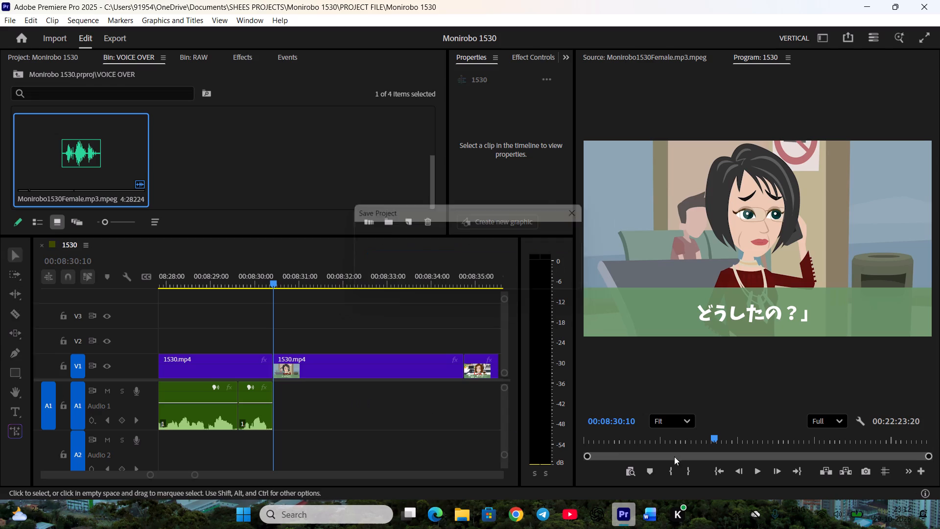